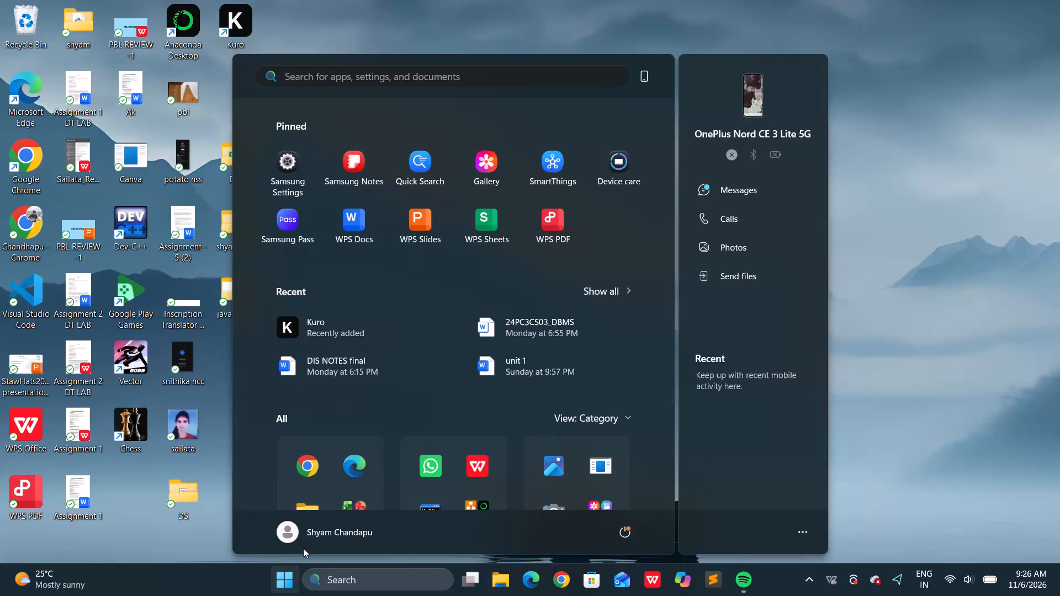
Open the DIS NOTES final document from the recent files.
{"action": "scroll", "coordinate": [436, 409], "scroll_direction": "down", "scroll_amount": 2}
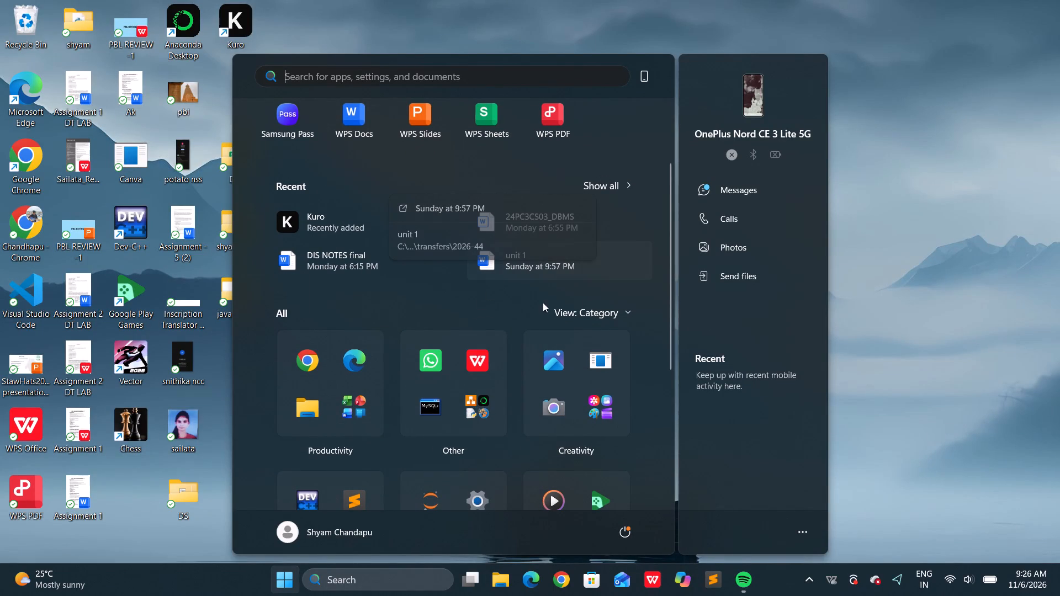
{"action": "double_click", "coordinate": [306, 273]}
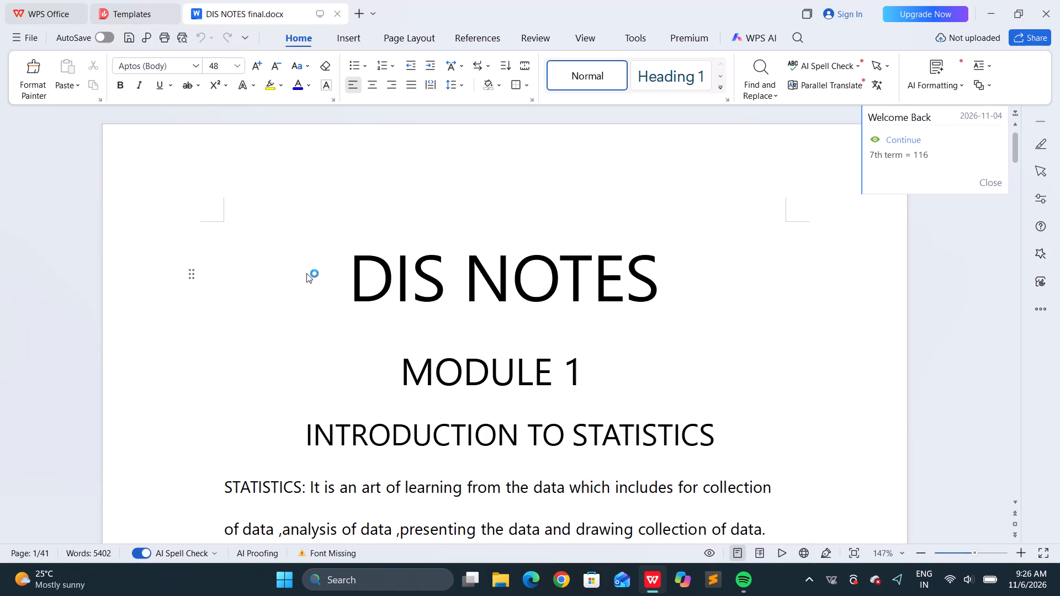
Read through the DIS notes from Module 1 to the FREQUENCY PLOYGON section on page 8.
{"action": "scroll", "coordinate": [306, 273], "scroll_direction": "down", "scroll_amount": 13}
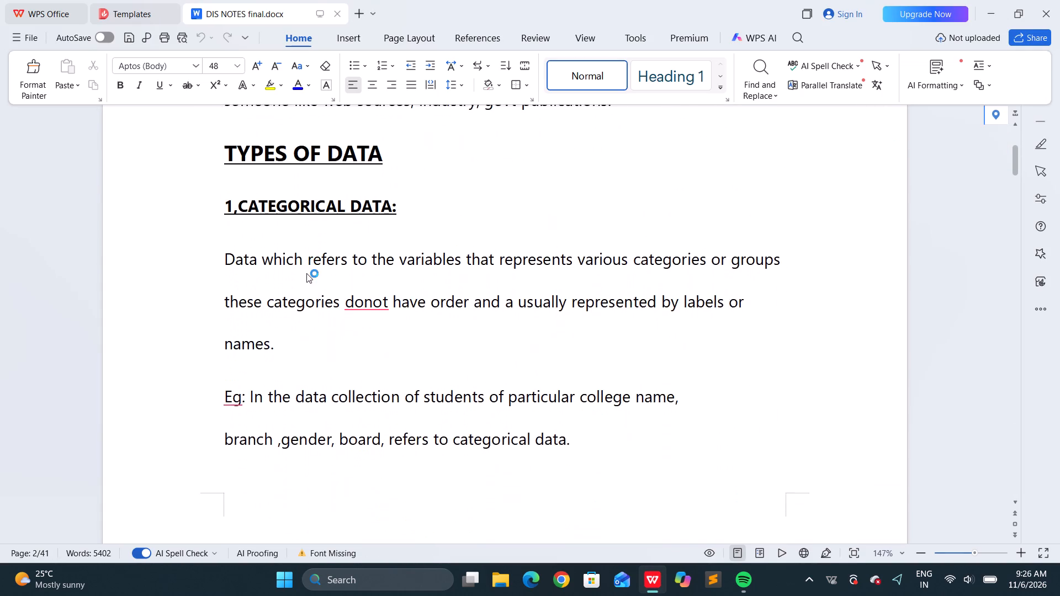
{"action": "scroll", "coordinate": [306, 273], "scroll_direction": "down", "scroll_amount": 15}
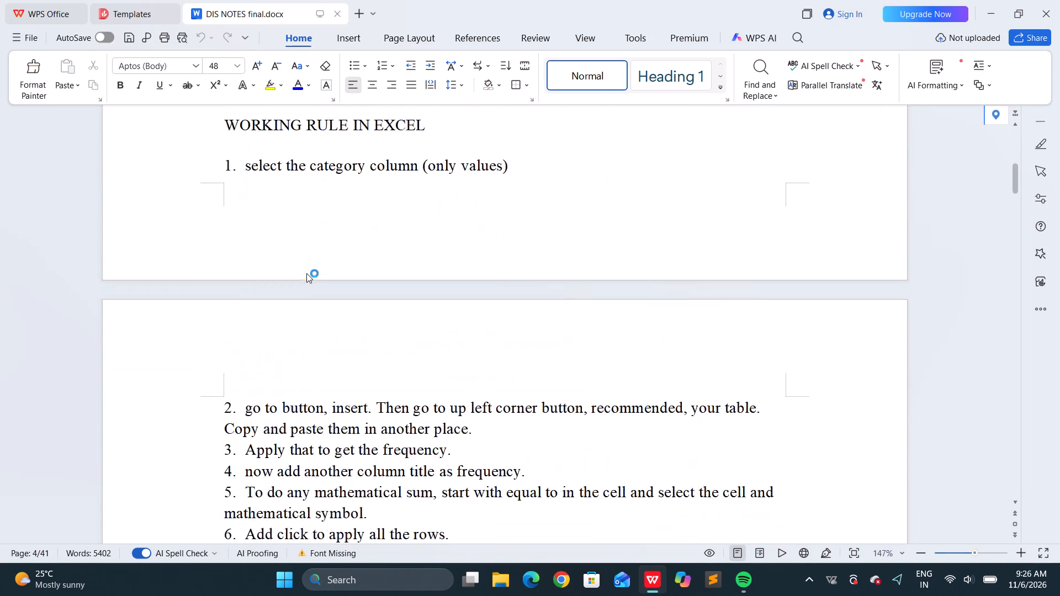
{"action": "scroll", "coordinate": [306, 273], "scroll_direction": "down", "scroll_amount": 17}
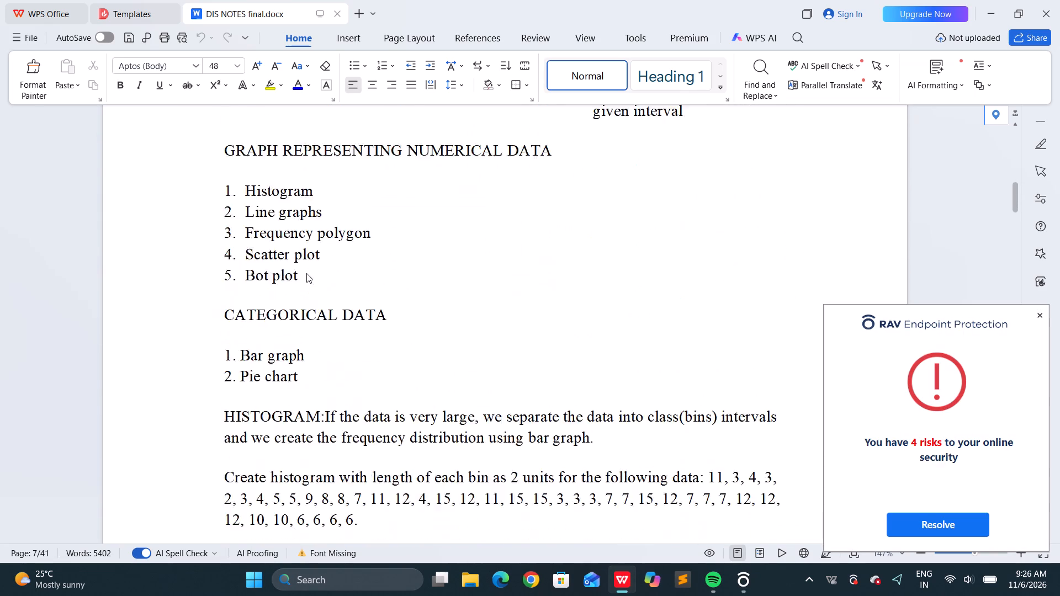
{"action": "scroll", "coordinate": [306, 273], "scroll_direction": "down", "scroll_amount": 9}
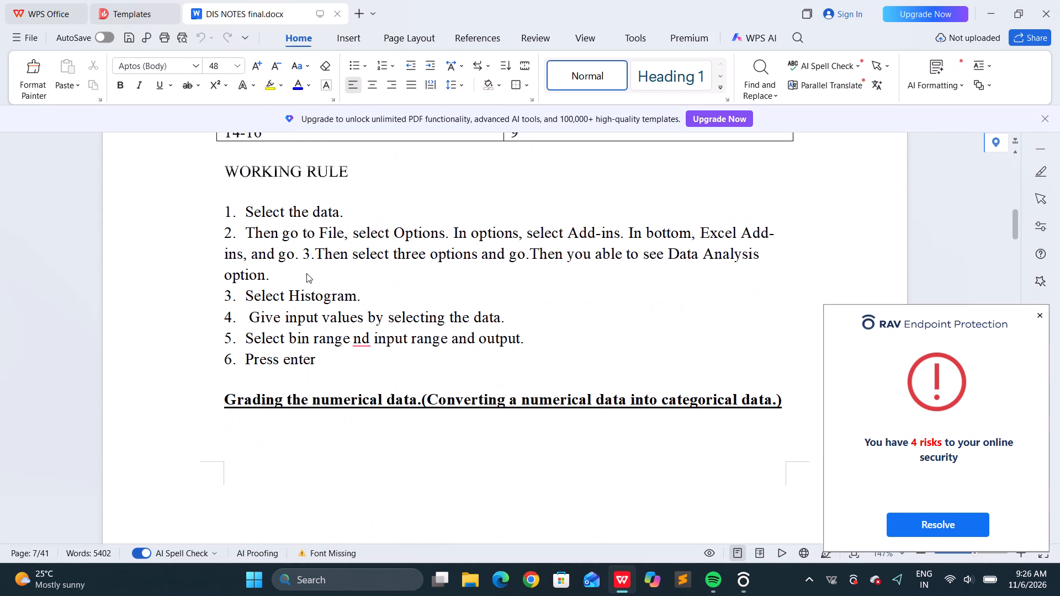
{"action": "scroll", "coordinate": [306, 273], "scroll_direction": "down", "scroll_amount": 6}
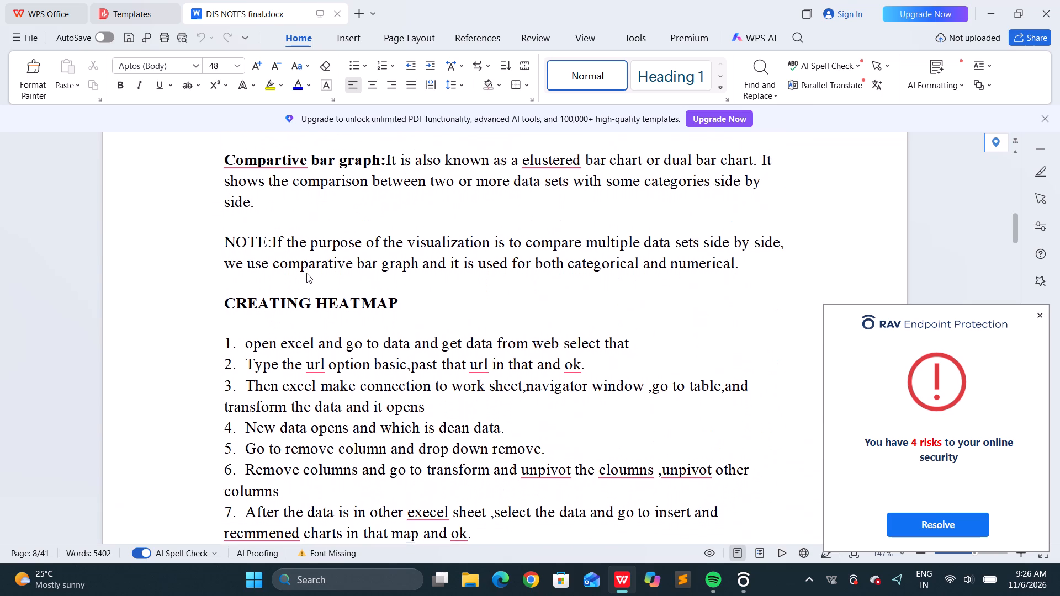
{"action": "scroll", "coordinate": [306, 273], "scroll_direction": "down", "scroll_amount": 4}
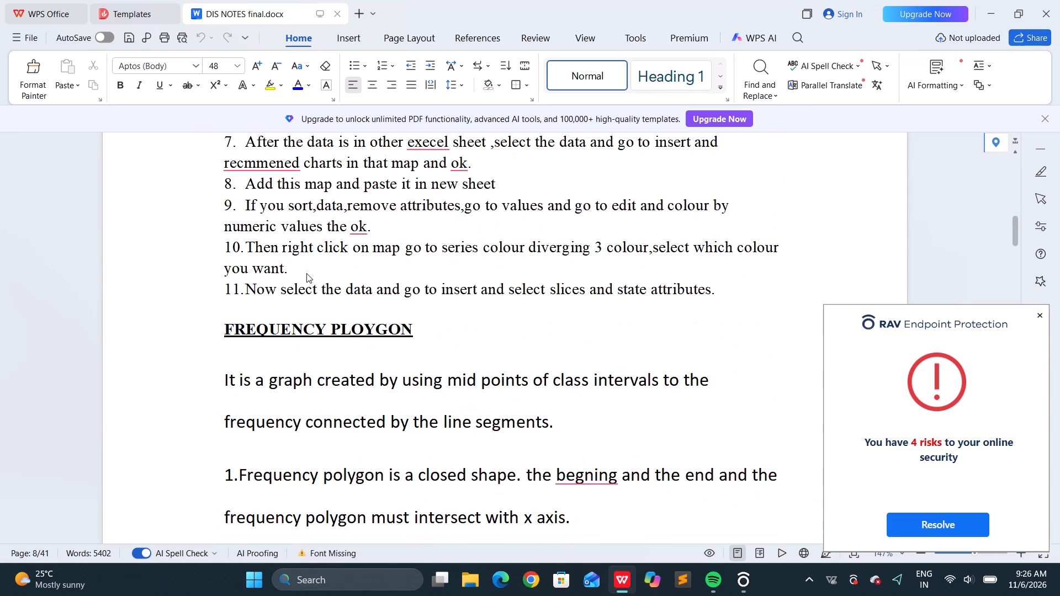
{"action": "scroll", "coordinate": [306, 273], "scroll_direction": "down", "scroll_amount": 1}
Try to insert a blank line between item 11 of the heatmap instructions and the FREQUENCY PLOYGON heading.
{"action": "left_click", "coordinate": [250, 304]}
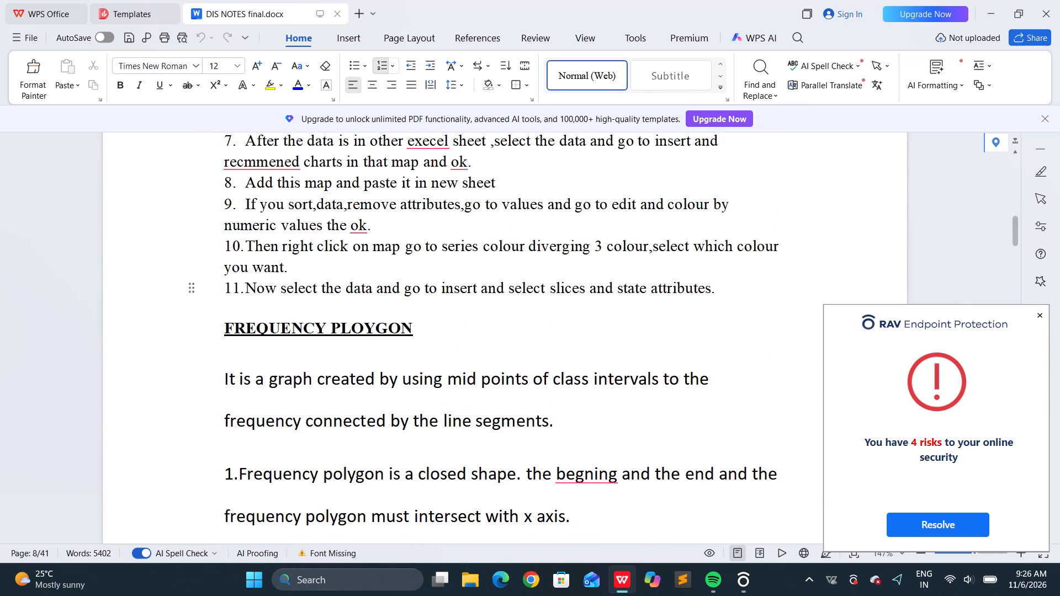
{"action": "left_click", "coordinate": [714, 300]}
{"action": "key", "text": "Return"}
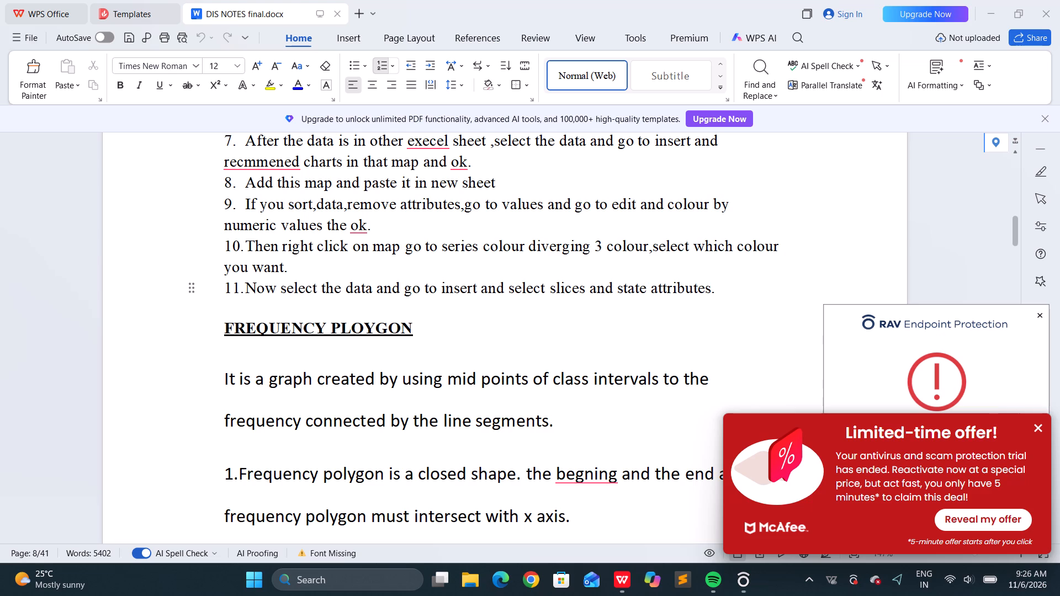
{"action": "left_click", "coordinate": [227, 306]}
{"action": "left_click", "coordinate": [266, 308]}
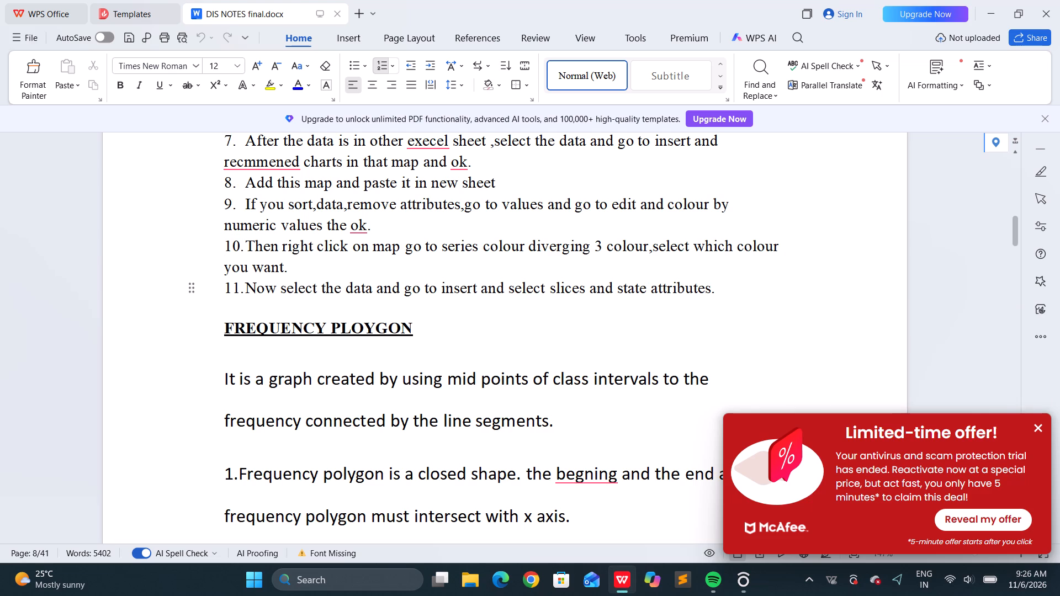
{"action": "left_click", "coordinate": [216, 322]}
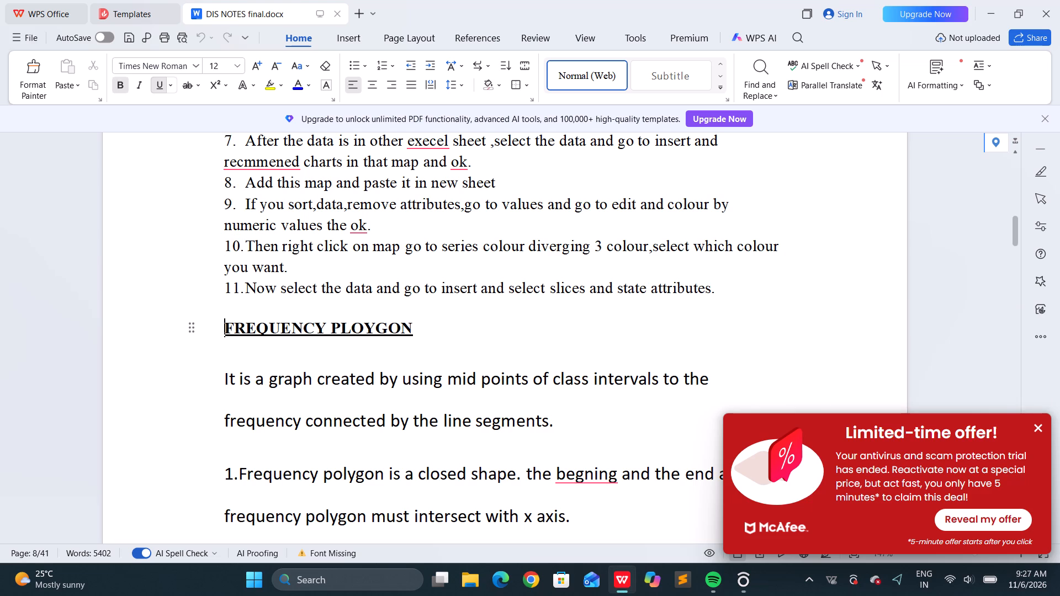
Examine the frequency polygon question, its class interval and frequency table, and the Frequency (Y) chart.
{"action": "scroll", "coordinate": [216, 322], "scroll_direction": "down", "scroll_amount": 4}
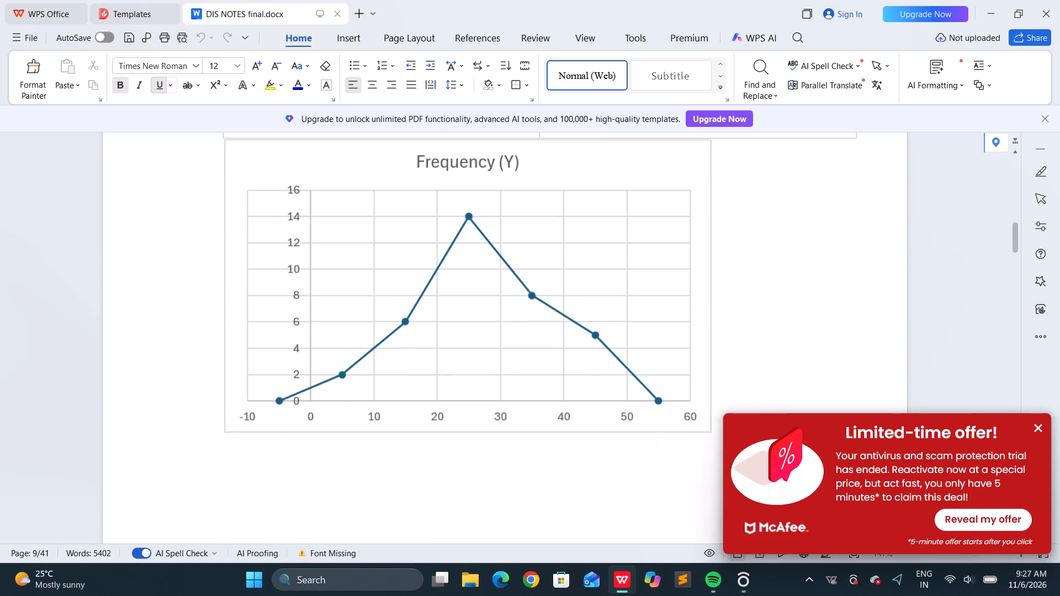
{"action": "scroll", "coordinate": [216, 322], "scroll_direction": "down", "scroll_amount": 3}
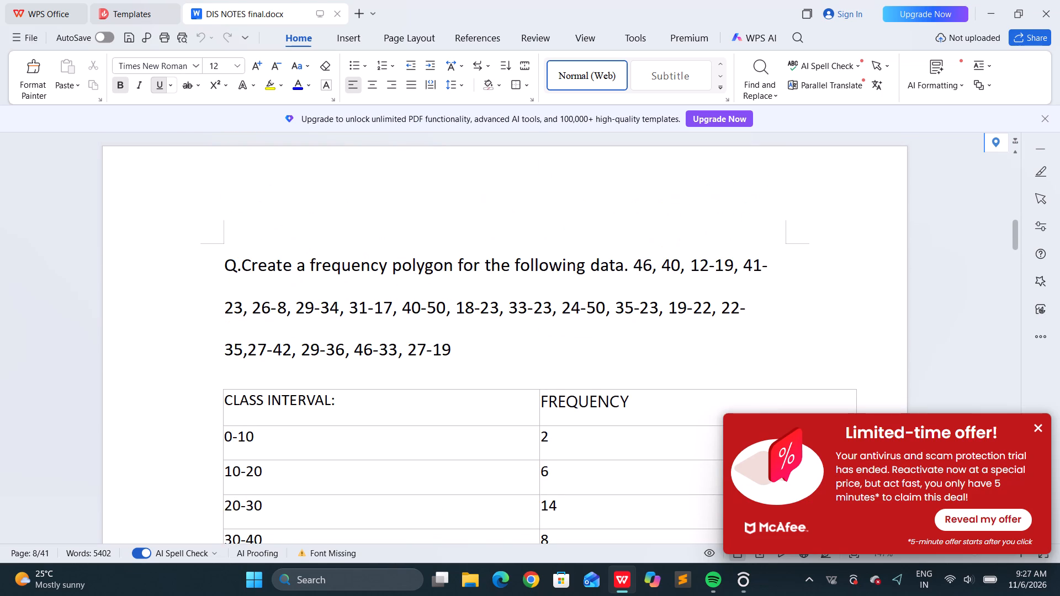
{"action": "scroll", "coordinate": [340, 351], "scroll_direction": "down", "scroll_amount": 7}
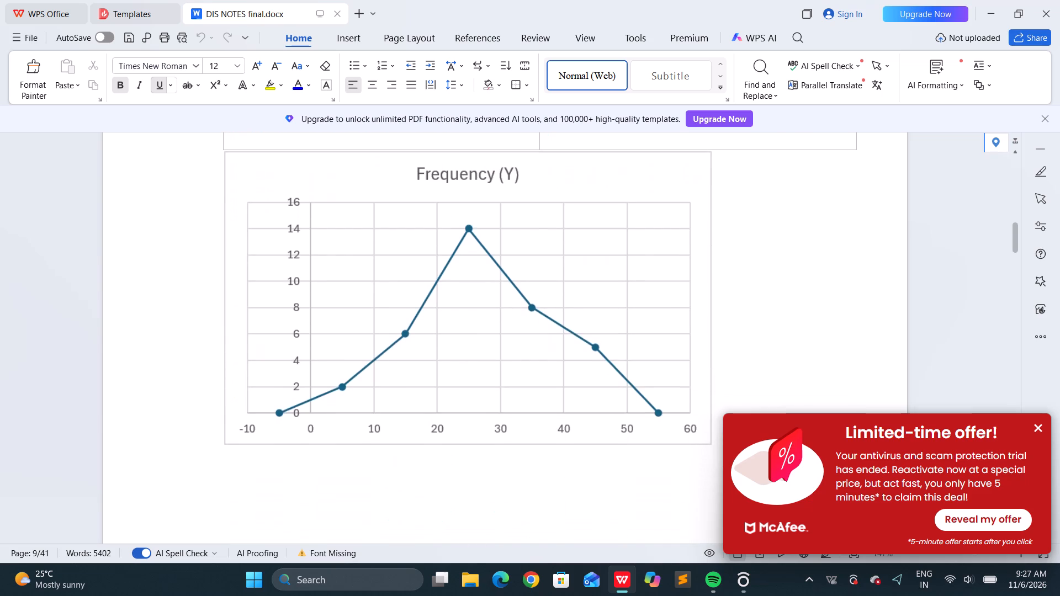
{"action": "scroll", "coordinate": [340, 351], "scroll_direction": "down", "scroll_amount": 1}
{"action": "scroll", "coordinate": [340, 351], "scroll_direction": "up", "scroll_amount": 1}
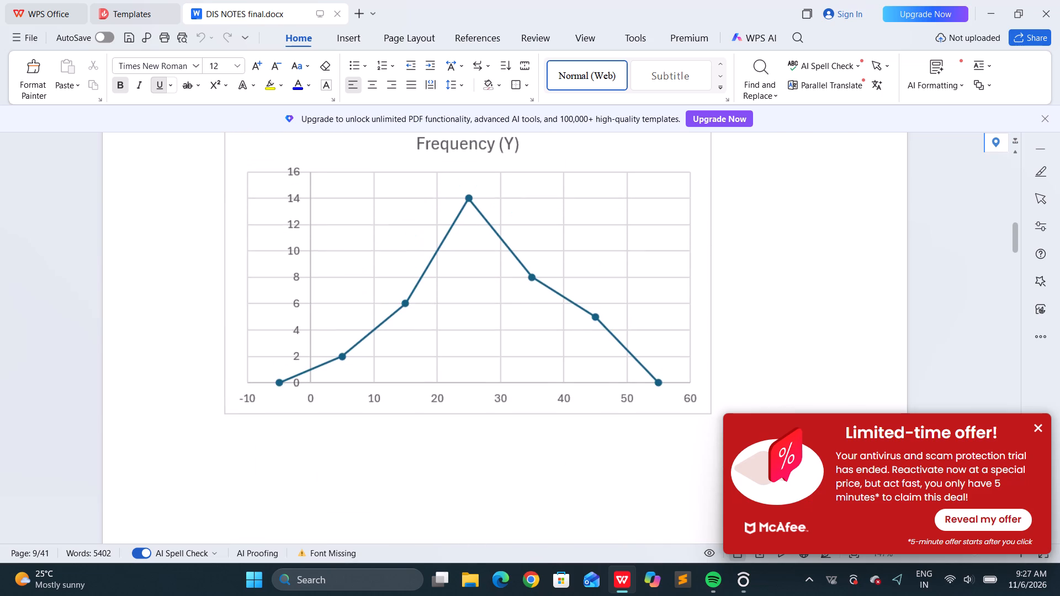
{"action": "scroll", "coordinate": [340, 351], "scroll_direction": "up", "scroll_amount": 1}
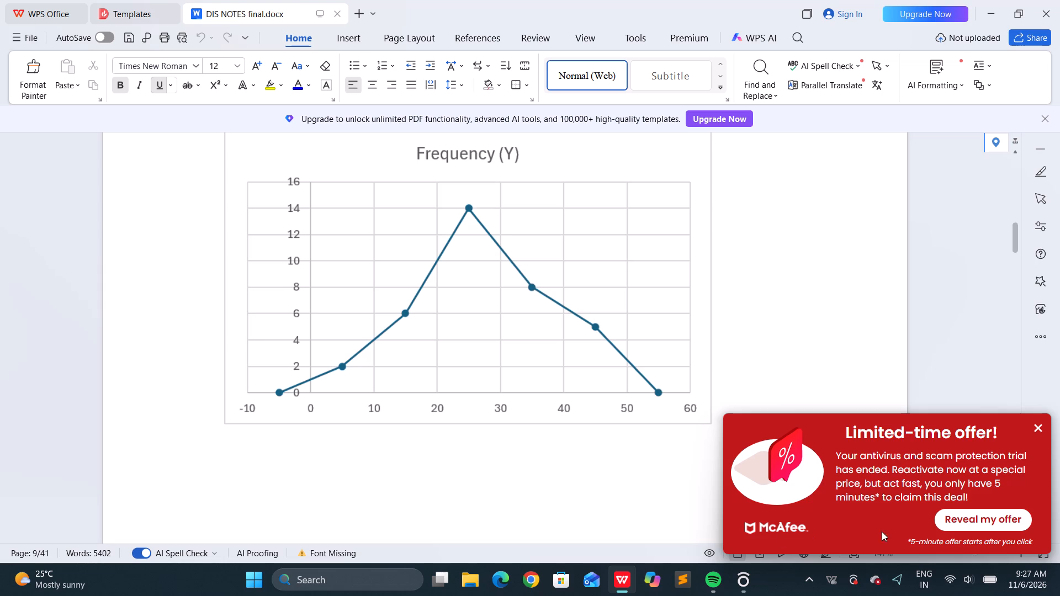
Dismiss the McAfee limited-time offer pop-up.
{"action": "left_click", "coordinate": [1039, 424]}
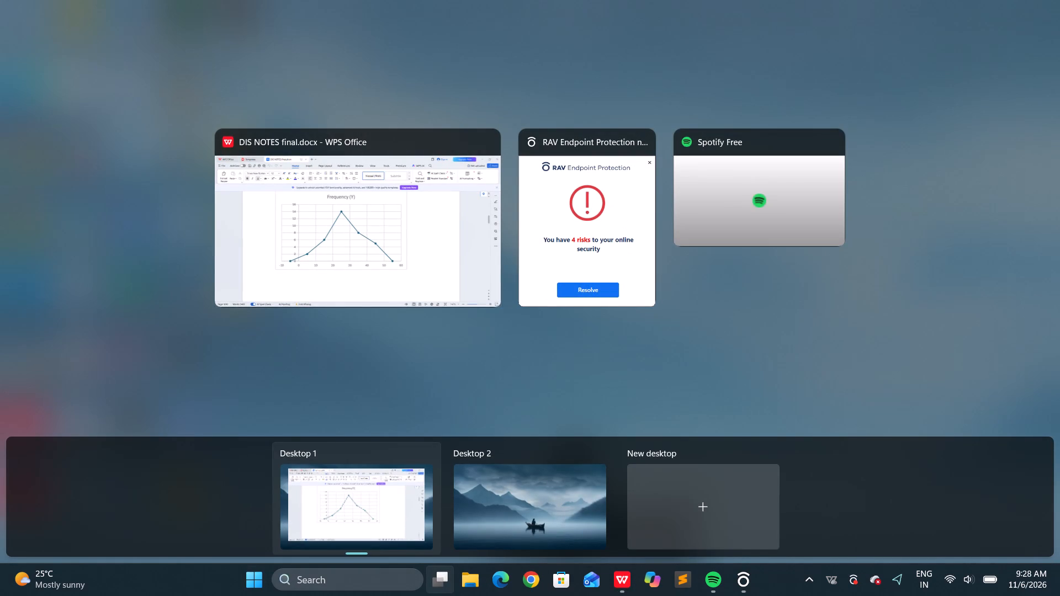
Open Windows search to look for an app.
{"action": "left_click", "coordinate": [315, 578]}
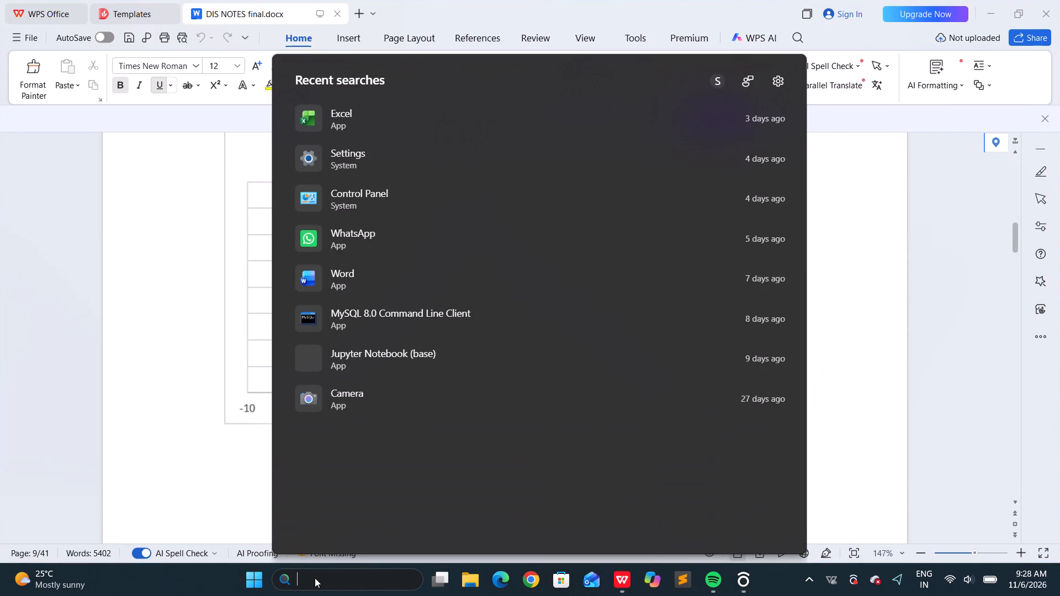
Launch the WhatsApp app from the recent searches.
{"action": "left_click", "coordinate": [383, 229]}
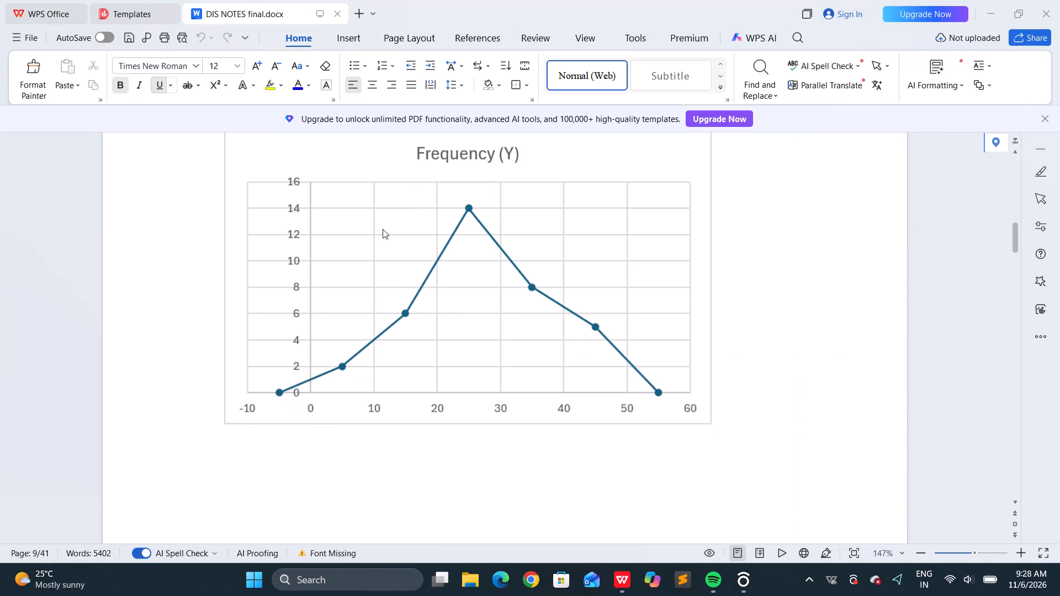
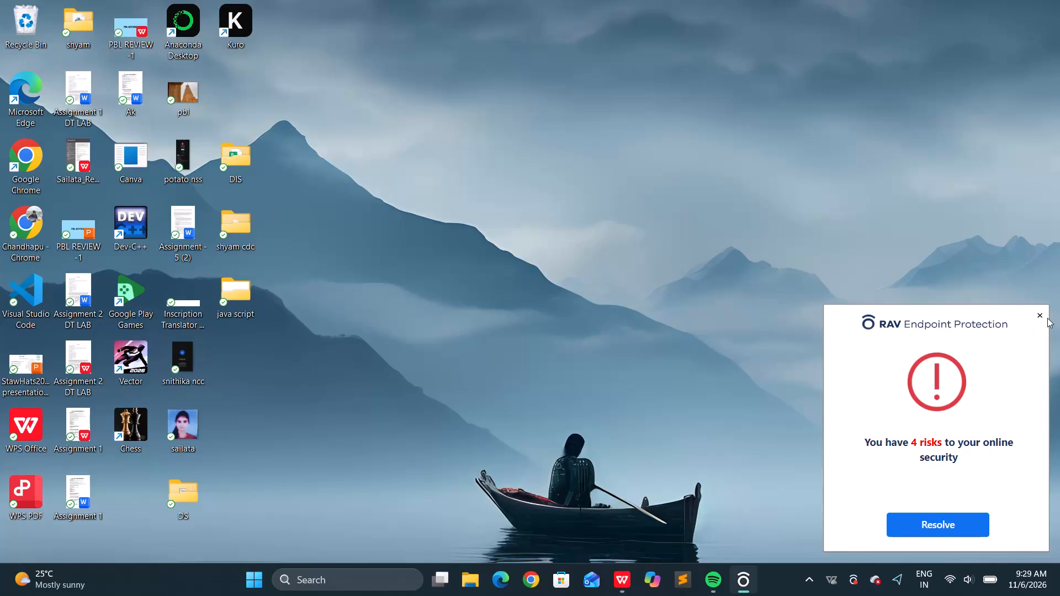
Dismiss the RAV Endpoint Protection security risk pop-up.
{"action": "left_click", "coordinate": [1041, 312]}
Open Chrome with the personal profile from its desktop shortcut, the one labelled with the profile owner's name.
{"action": "double_click", "coordinate": [14, 222]}
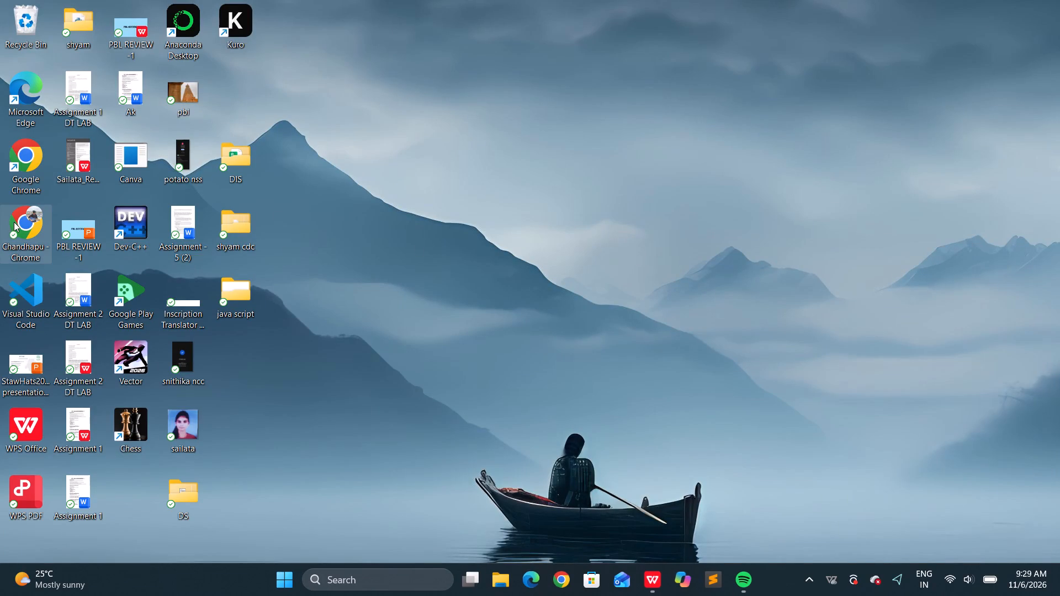
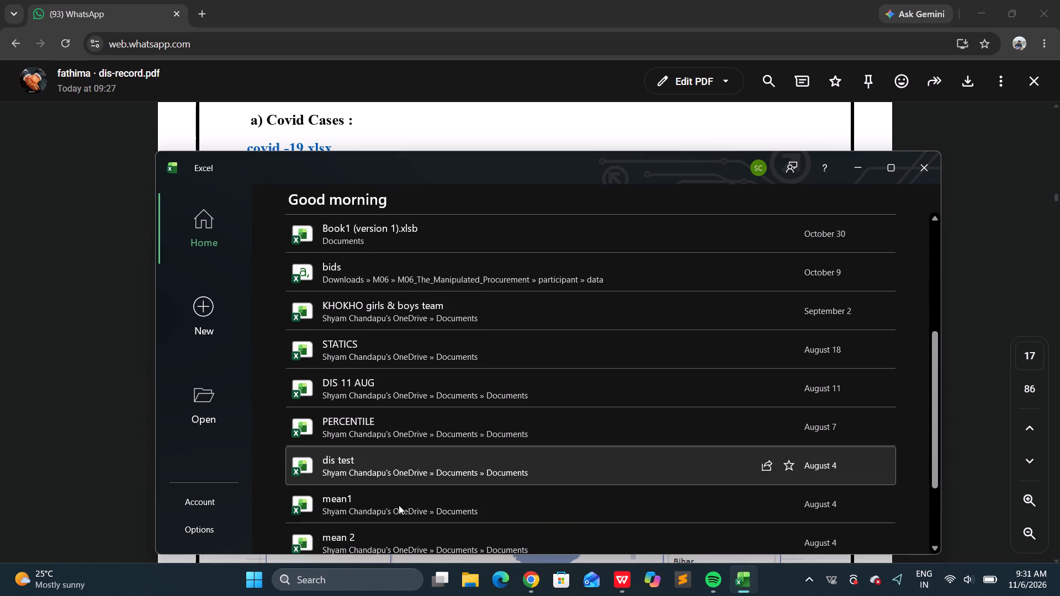
Find the rainfall 2.0 workbook in the full list of recent workbooks, open it and maximize its window.
{"action": "scroll", "coordinate": [399, 505], "scroll_direction": "down", "scroll_amount": 1}
{"action": "scroll", "coordinate": [399, 505], "scroll_direction": "up", "scroll_amount": 1, "text": "ctrl"}
{"action": "scroll", "coordinate": [399, 505], "scroll_direction": "down", "scroll_amount": 1, "text": "ctrl"}
{"action": "scroll", "coordinate": [399, 505], "scroll_direction": "down", "scroll_amount": 1}
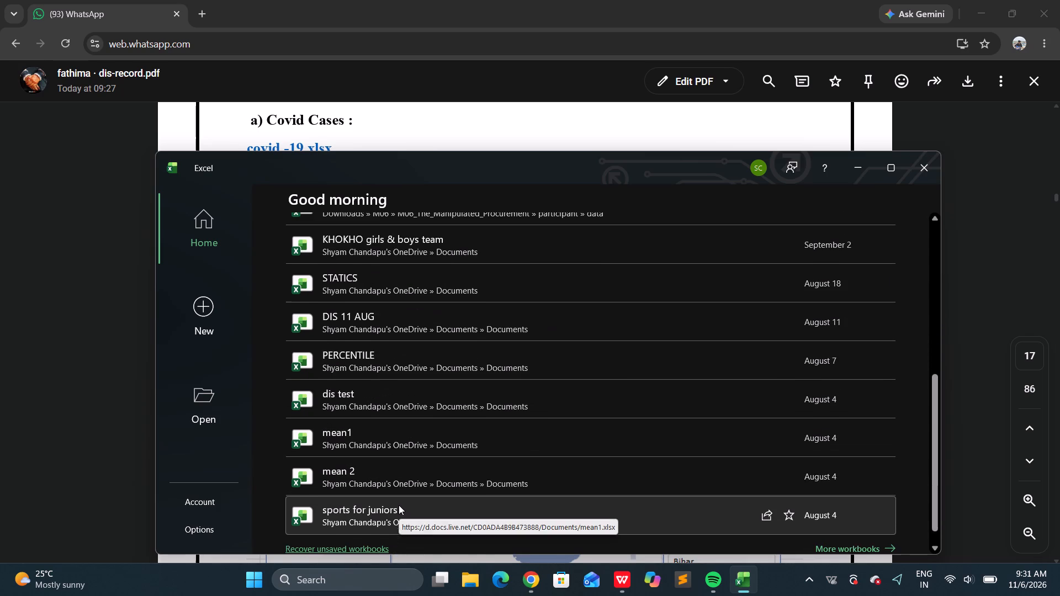
{"action": "scroll", "coordinate": [399, 505], "scroll_direction": "down", "scroll_amount": 2}
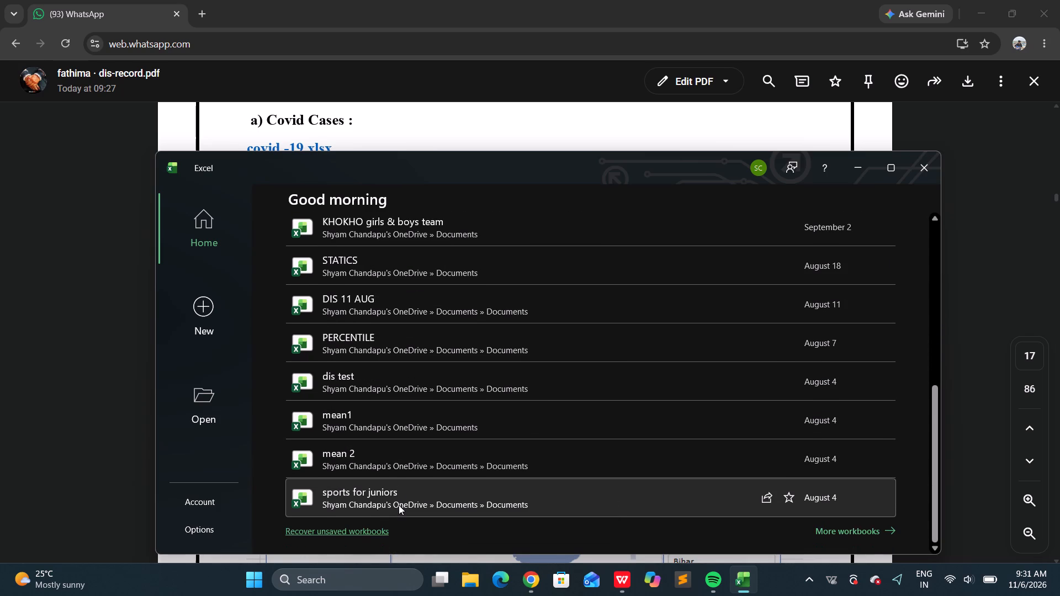
{"action": "scroll", "coordinate": [399, 505], "scroll_direction": "down", "scroll_amount": 1}
{"action": "left_click", "coordinate": [847, 530]}
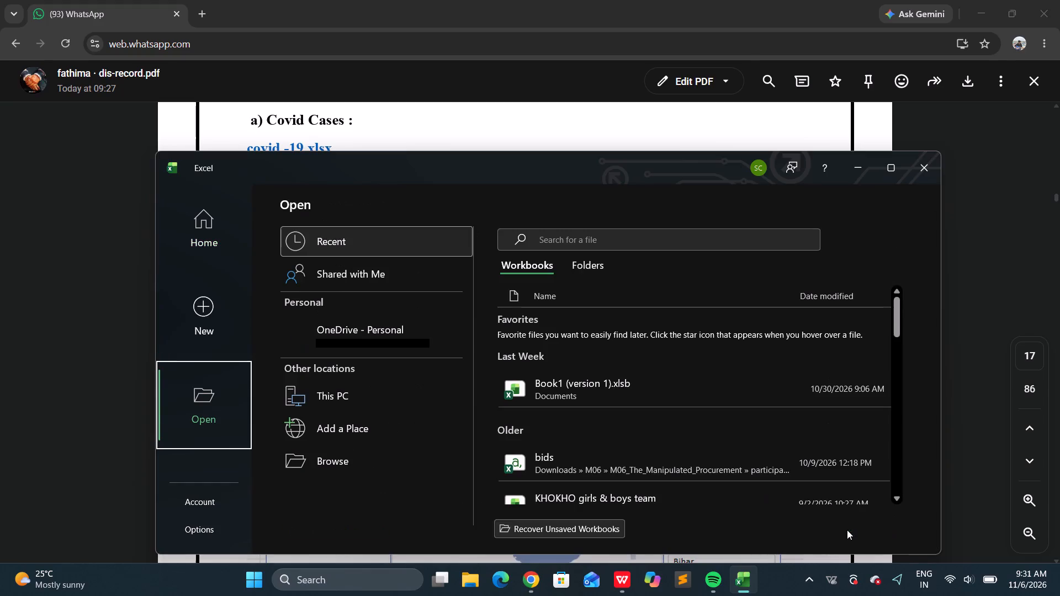
{"action": "scroll", "coordinate": [590, 430], "scroll_direction": "down", "scroll_amount": 1}
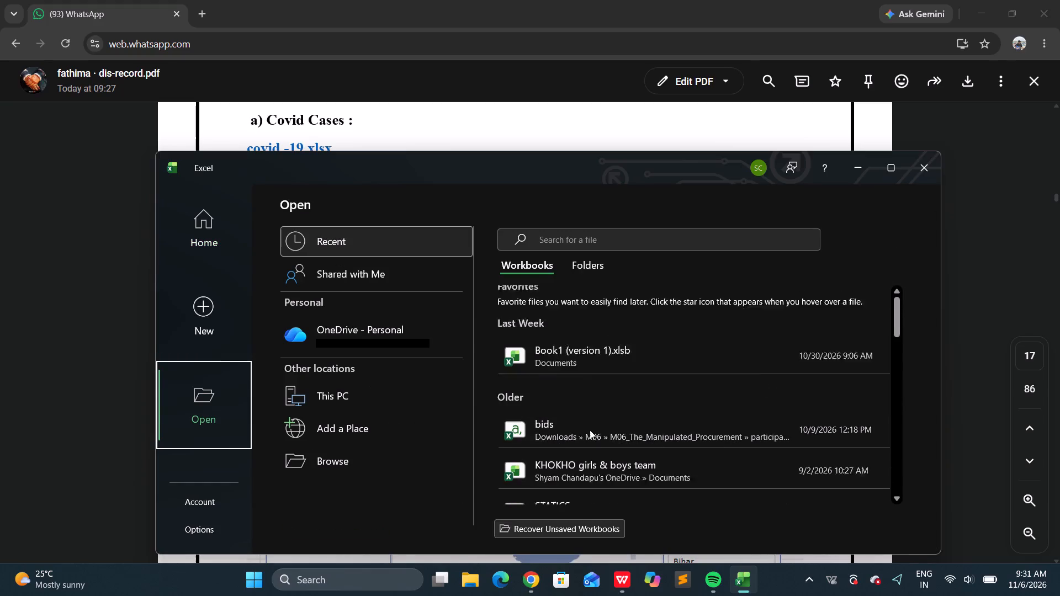
{"action": "scroll", "coordinate": [590, 430], "scroll_direction": "down", "scroll_amount": 4}
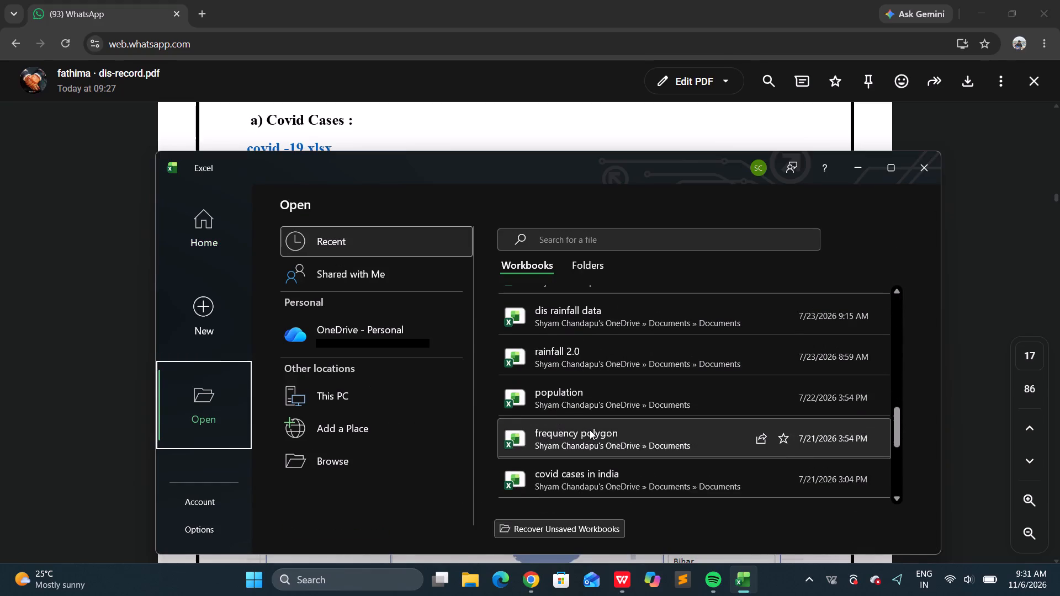
{"action": "double_click", "coordinate": [558, 355]}
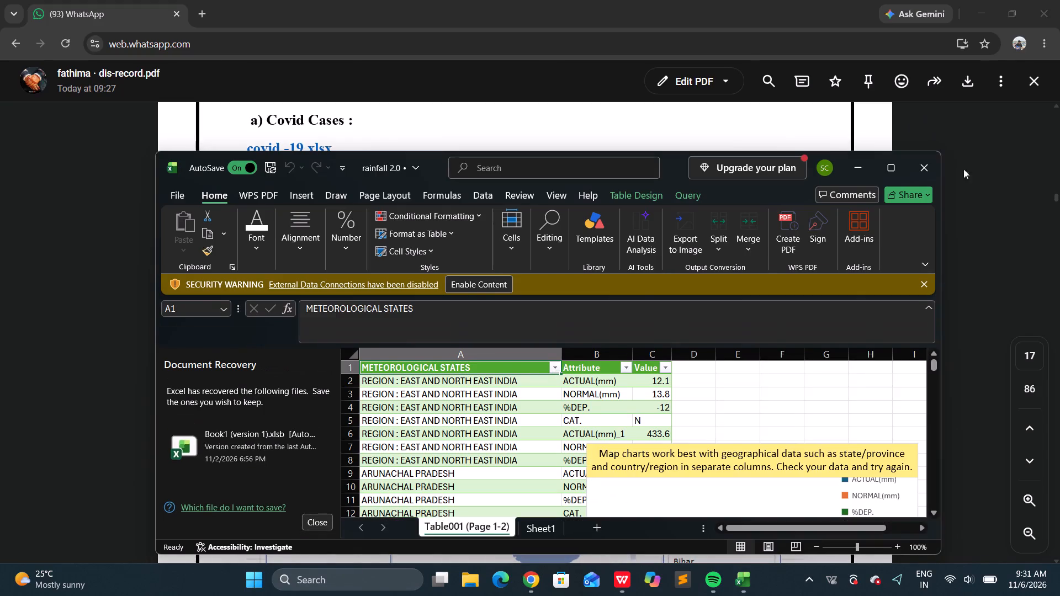
{"action": "left_click", "coordinate": [895, 159]}
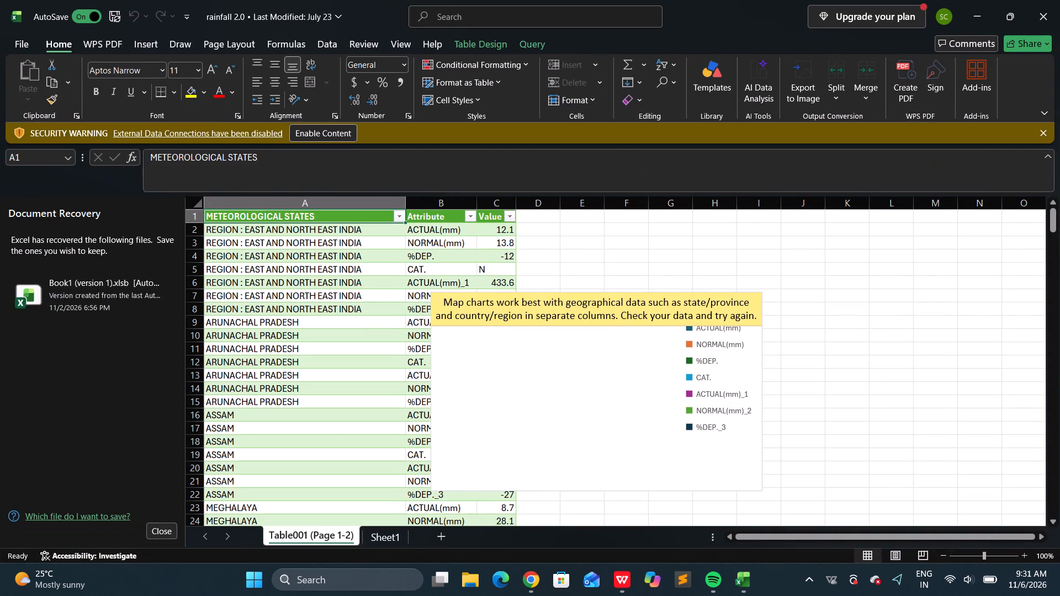
Look over the rainfall table and map chart on Table001 (Page 1-2), and check Sheet1.
{"action": "left_click", "coordinate": [728, 275]}
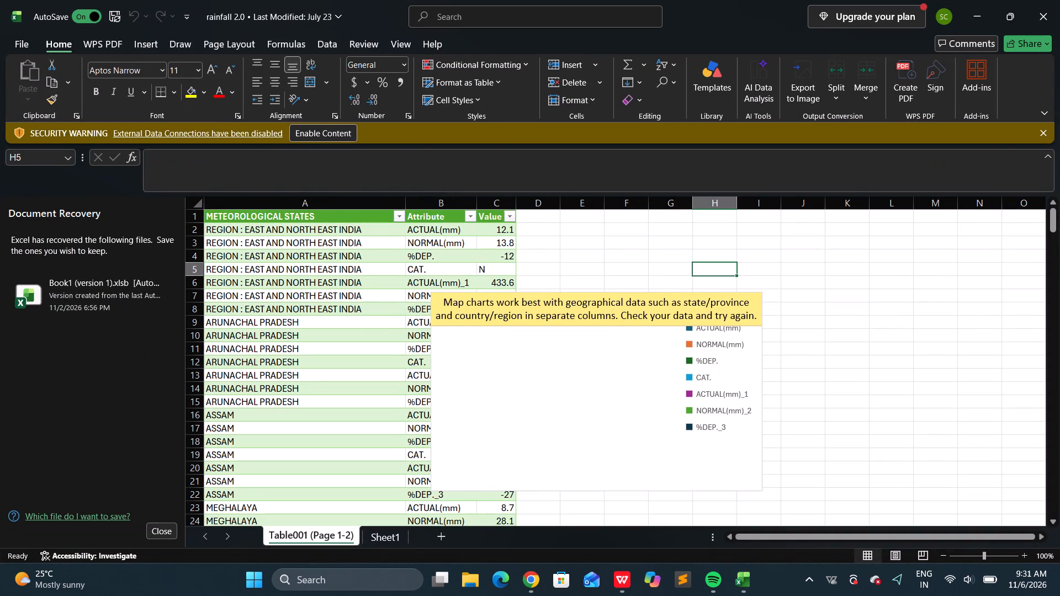
{"action": "scroll", "coordinate": [728, 275], "scroll_direction": "down", "scroll_amount": 3}
{"action": "left_click", "coordinate": [369, 539]}
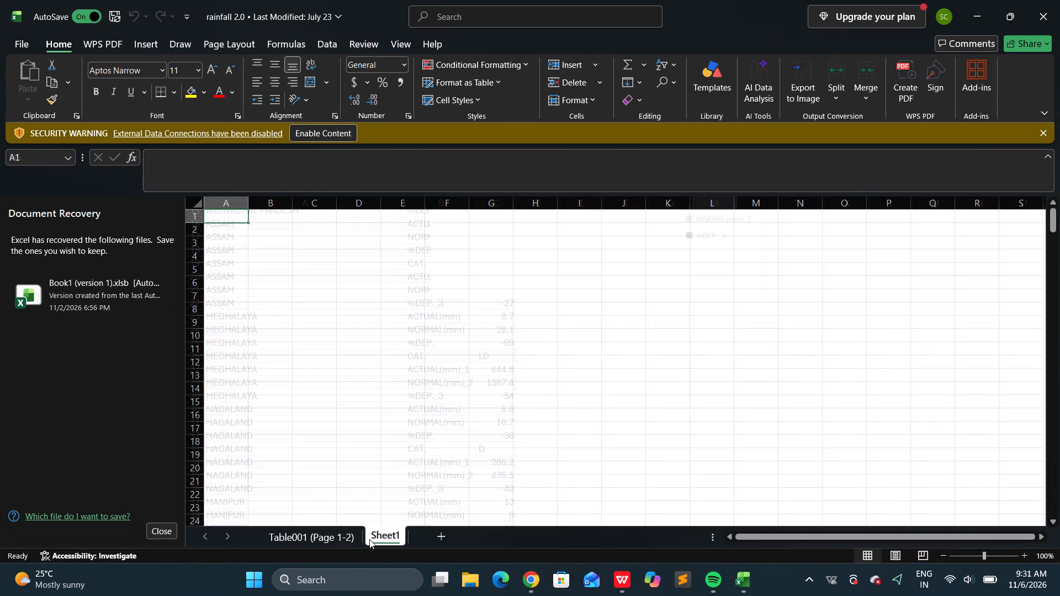
{"action": "left_click", "coordinate": [332, 539]}
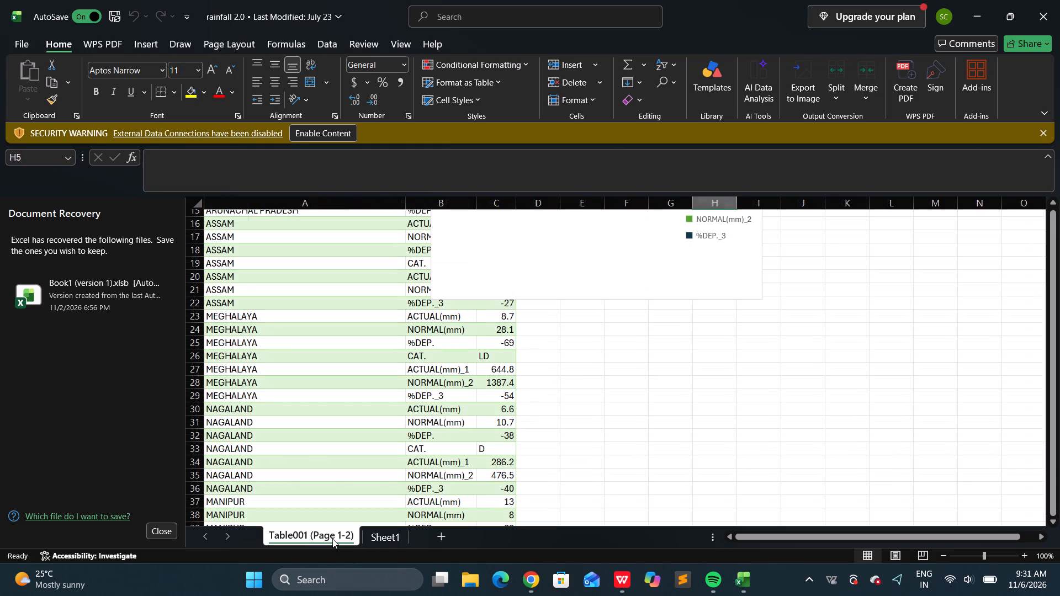
Close Document Recovery, choosing to remove the recovered files.
{"action": "left_click", "coordinate": [155, 529]}
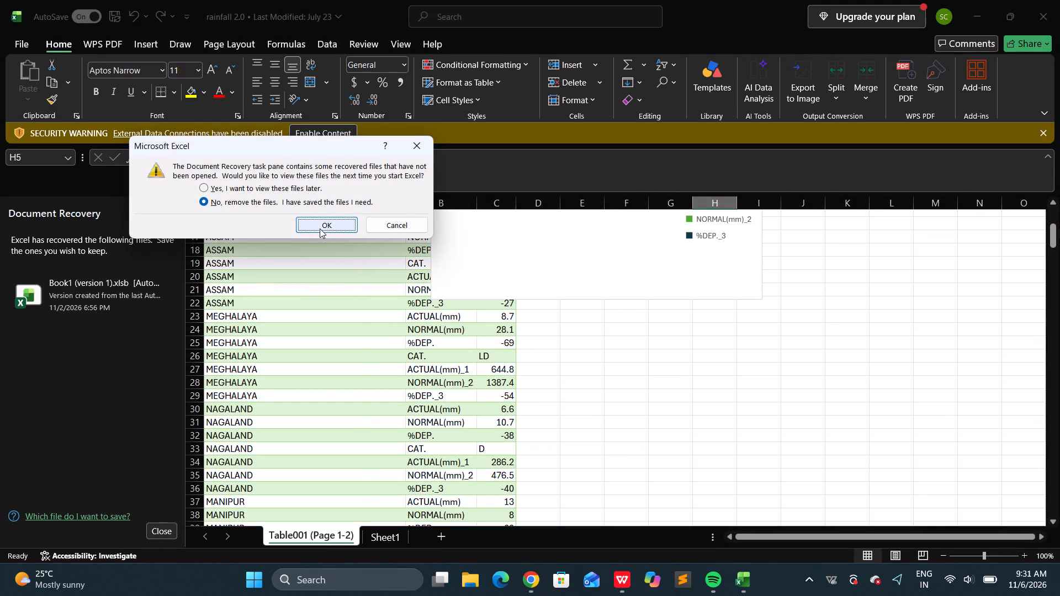
{"action": "left_click", "coordinate": [320, 228]}
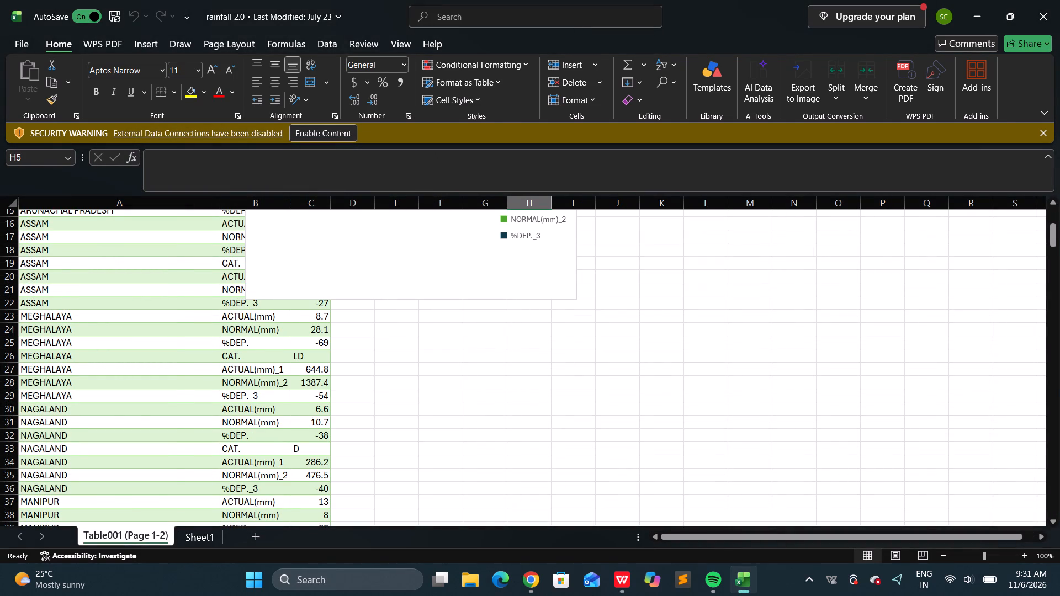
Shrink the map chart beside the rainfall table slightly by its upper-right corner.
{"action": "scroll", "coordinate": [432, 330], "scroll_direction": "up", "scroll_amount": 2}
{"action": "left_click_drag", "start_coordinate": [432, 330], "coordinate": [577, 332]}
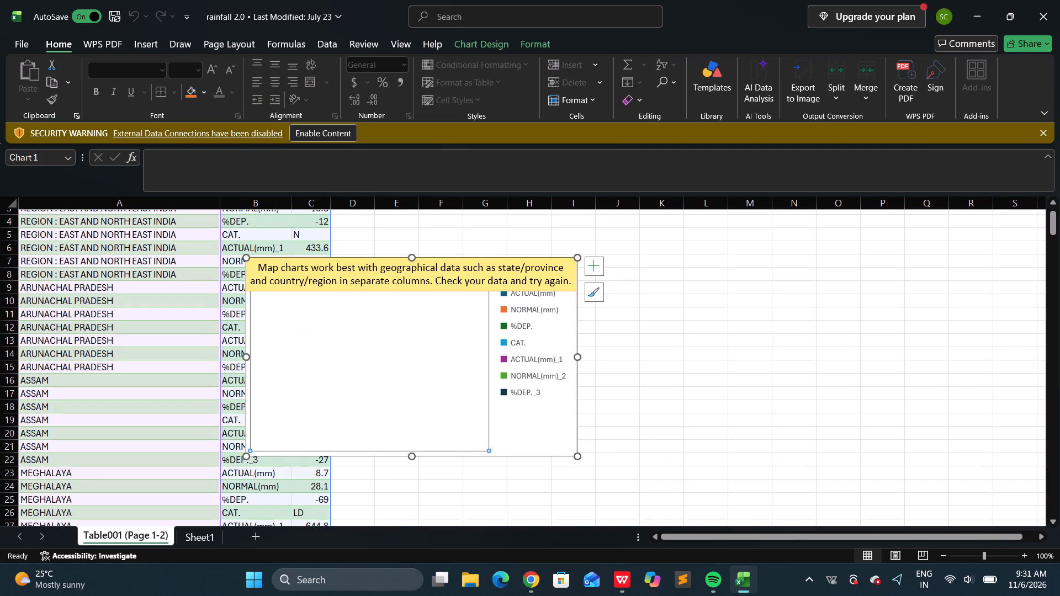
{"action": "left_click_drag", "start_coordinate": [577, 332], "coordinate": [573, 257]}
{"action": "left_click", "coordinate": [573, 257]}
{"action": "left_click_drag", "start_coordinate": [573, 257], "coordinate": [591, 257]}
{"action": "left_click_drag", "start_coordinate": [591, 257], "coordinate": [585, 258]}
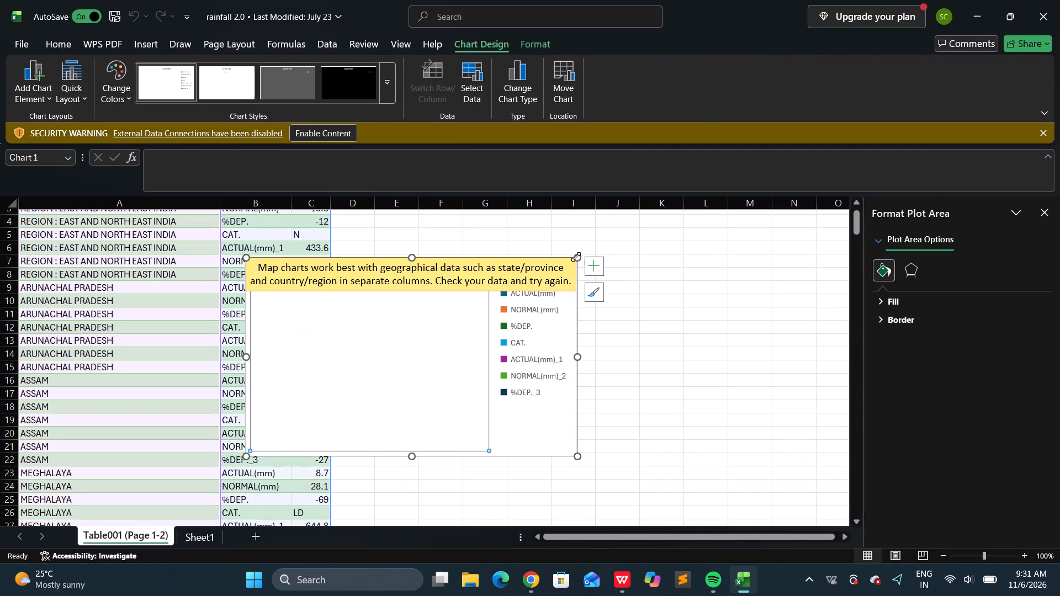
{"action": "left_click_drag", "start_coordinate": [576, 257], "coordinate": [556, 266]}
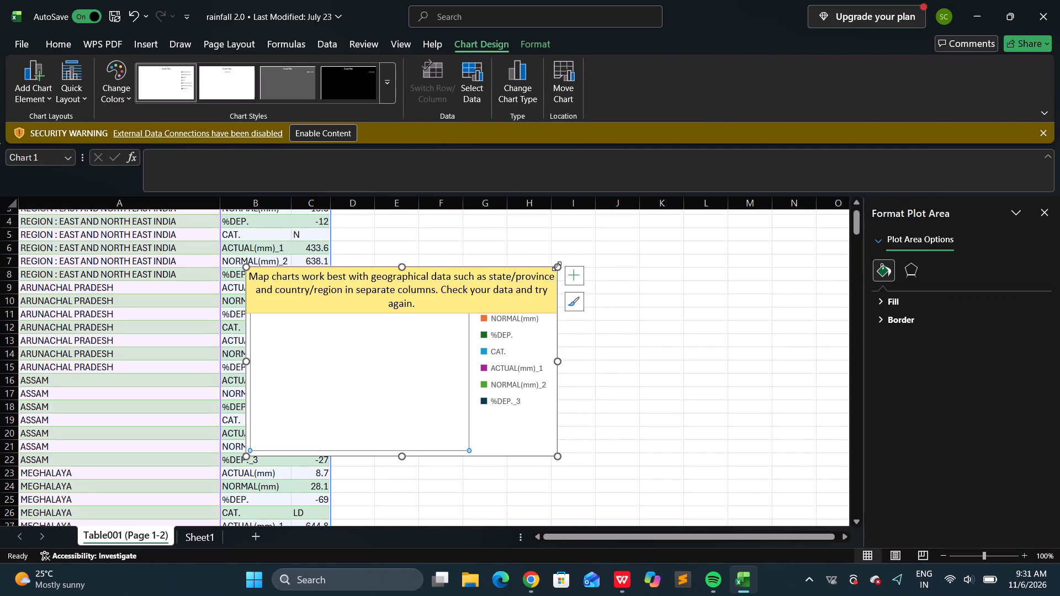
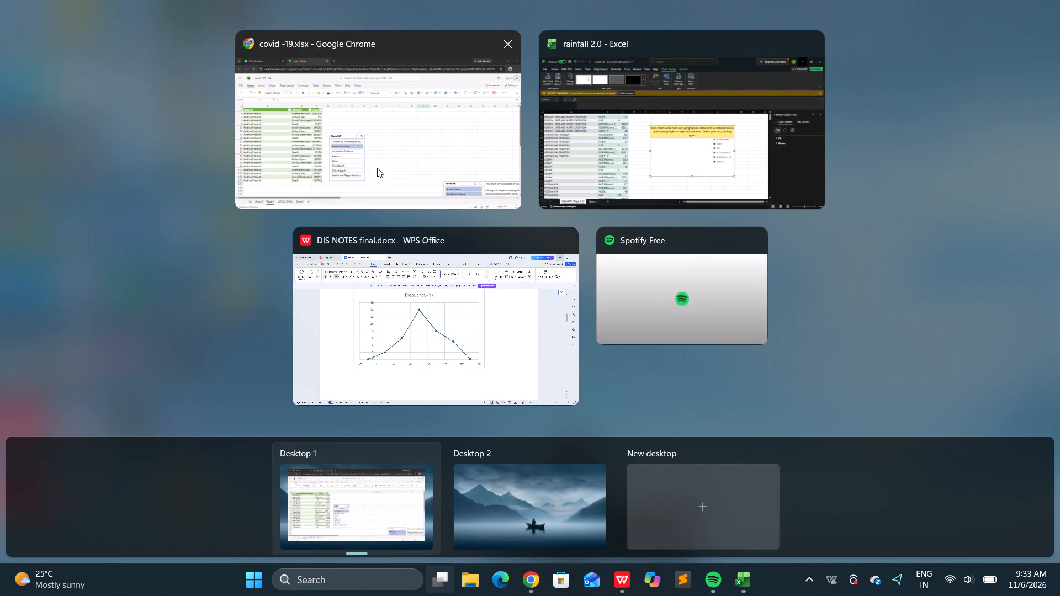
Switch to the rainfall 2.0 workbook's Excel window, search its files for "covi" and open the covid cases in india workbook.
{"action": "left_click", "coordinate": [395, 163]}
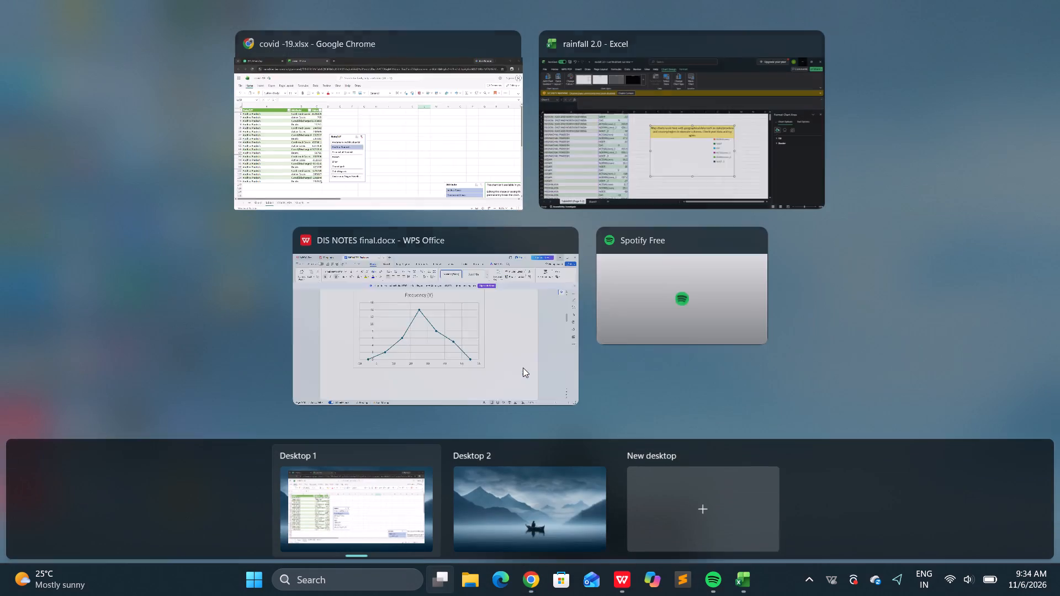
{"action": "left_click", "coordinate": [670, 121]}
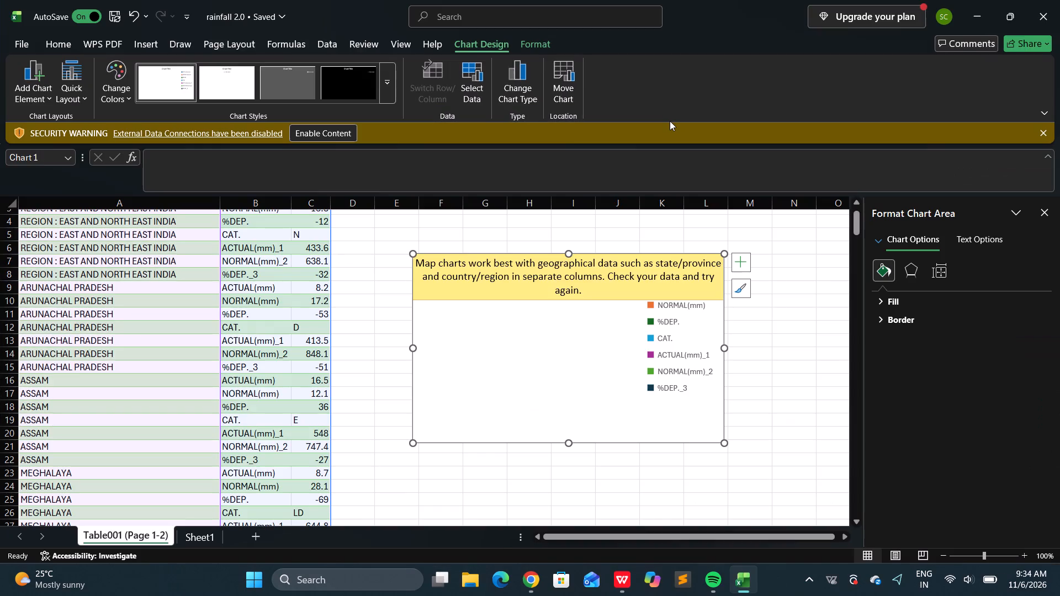
{"action": "left_click", "coordinate": [16, 18]}
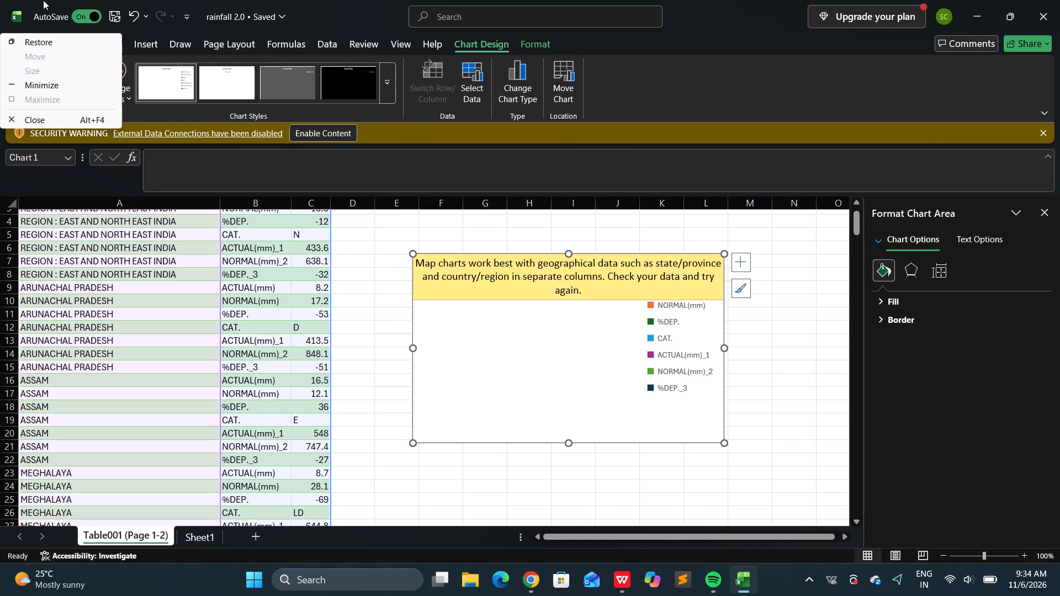
{"action": "left_click_drag", "start_coordinate": [43, 0], "coordinate": [13, 45]}
{"action": "left_click", "coordinate": [13, 45]}
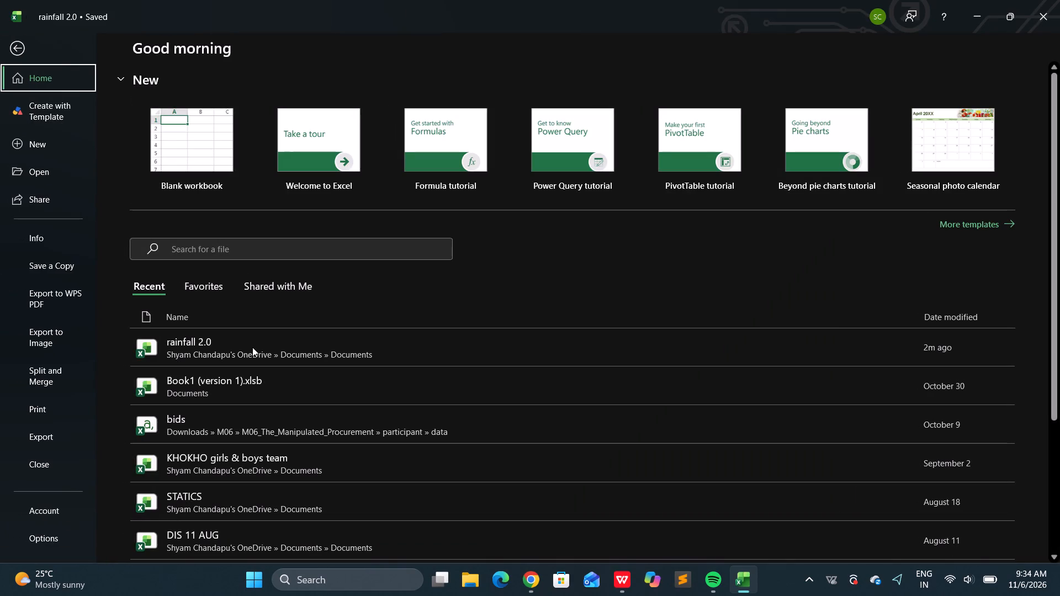
{"action": "left_click", "coordinate": [230, 246]}
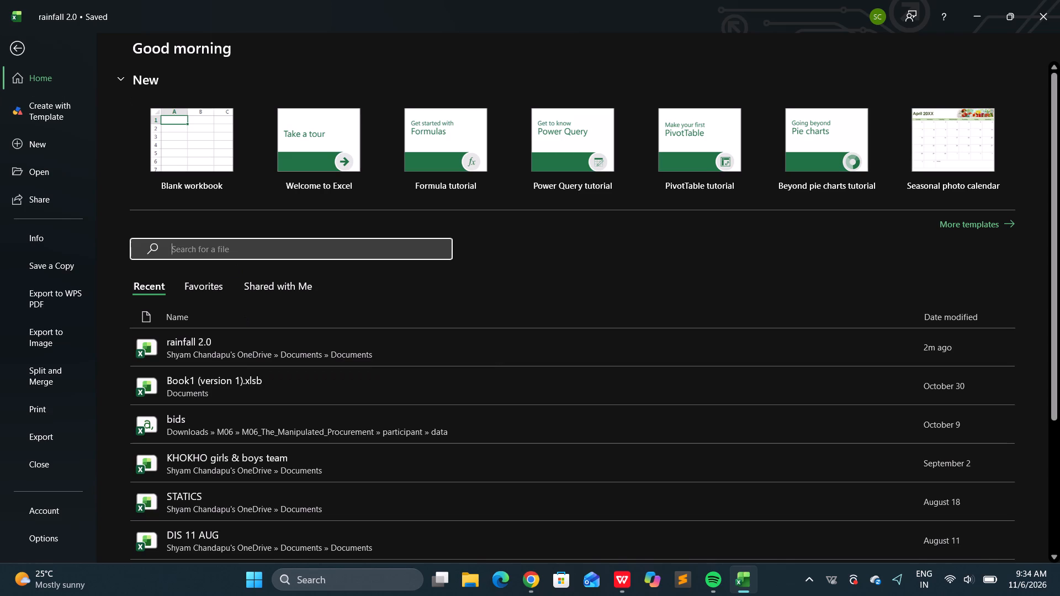
{"action": "type", "text": "covi"}
{"action": "left_click", "coordinate": [240, 279]}
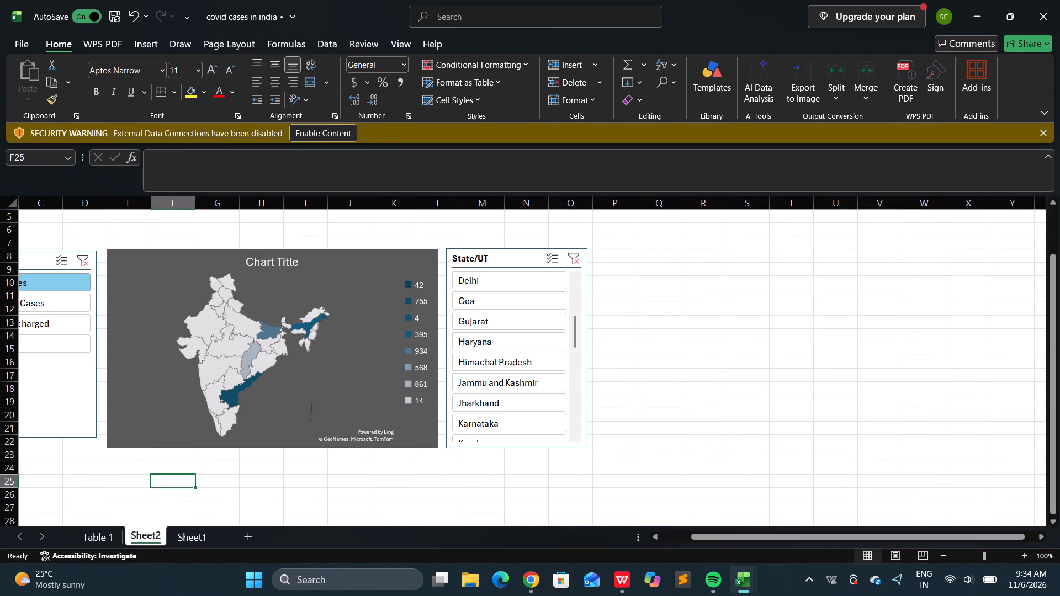
Nudge the Attribute slicer on Sheet2 sideways until it sits flush against the left edge of the India map chart.
{"action": "scroll", "coordinate": [240, 279], "scroll_direction": "right", "scroll_amount": 2}
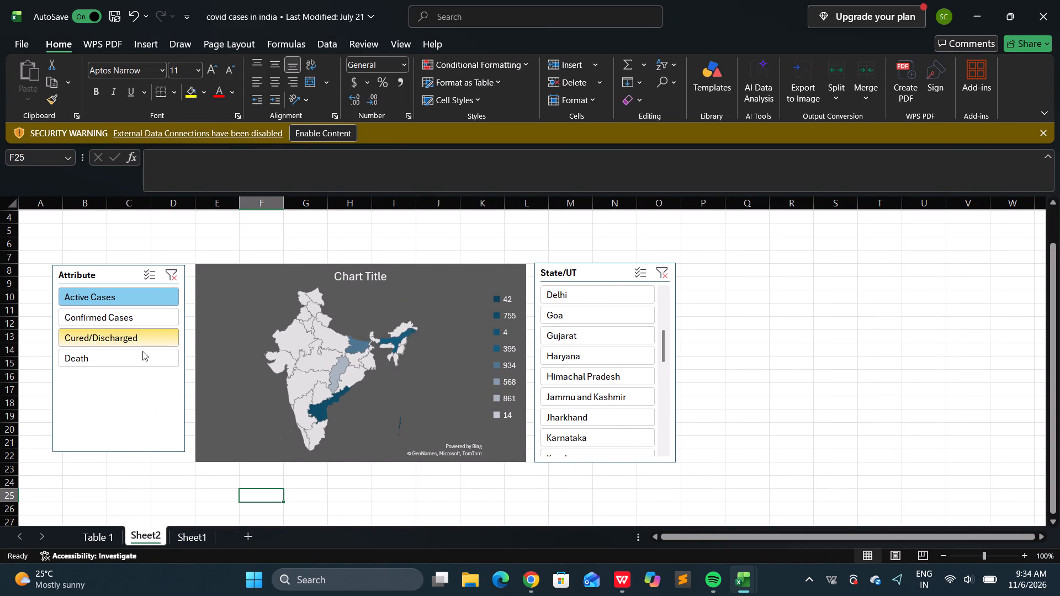
{"action": "left_click", "coordinate": [134, 395]}
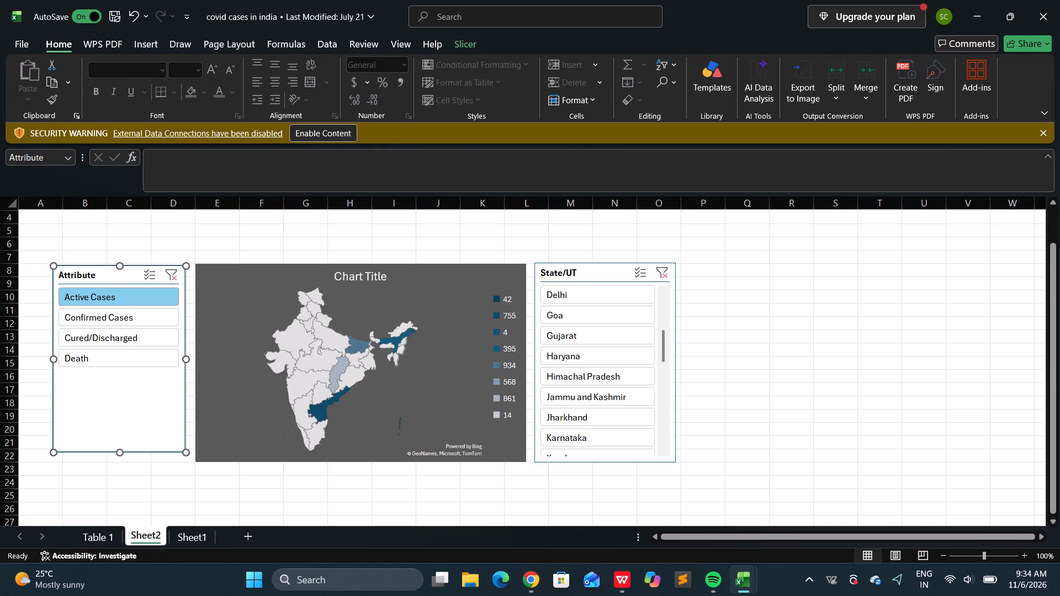
{"action": "key", "text": "Right"}
{"action": "key", "text": "Right"}
{"action": "key", "text": "Right"}
{"action": "key", "text": "Right"}
{"action": "key", "text": "Right"}
{"action": "key", "text": "Right"}
{"action": "key", "text": "Right"}
{"action": "key", "text": "Right"}
{"action": "key", "text": "Right"}
{"action": "key", "text": "Right"}
{"action": "key", "text": "Right"}
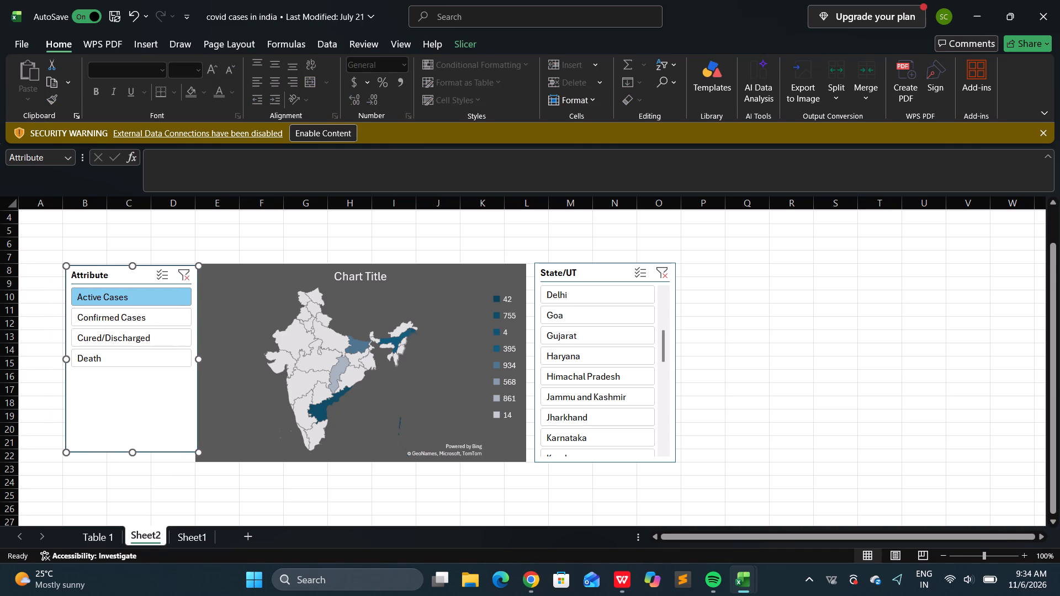
{"action": "key", "text": "Left"}
{"action": "key", "text": "Left"}
{"action": "key", "text": "Left"}
{"action": "key", "text": "Left"}
{"action": "key", "text": "Left"}
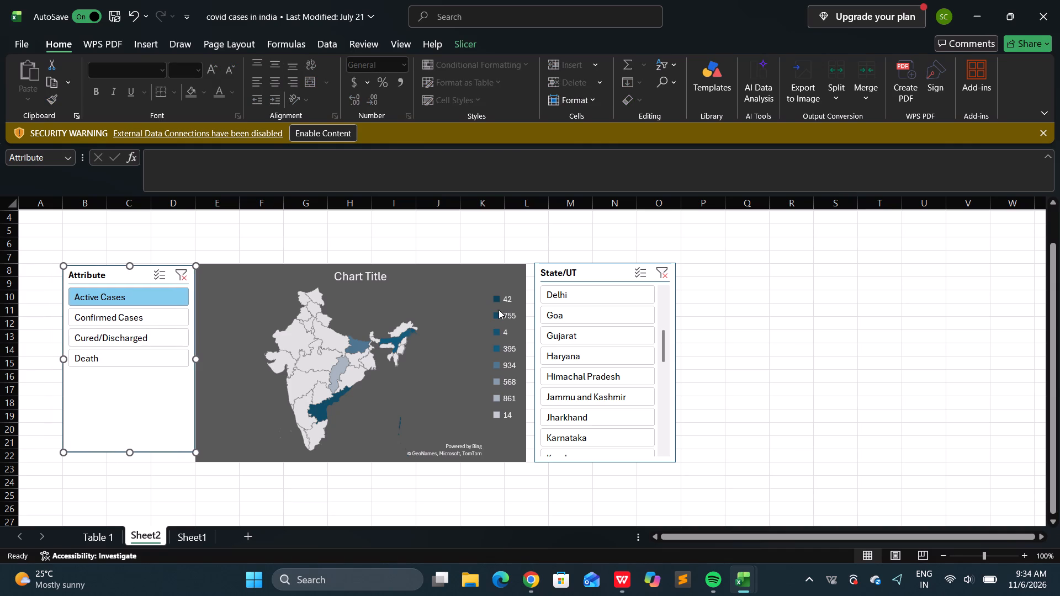
Nudge the State/UT slicer sideways until it sits flush against the right edge of the India map chart.
{"action": "left_click", "coordinate": [606, 270]}
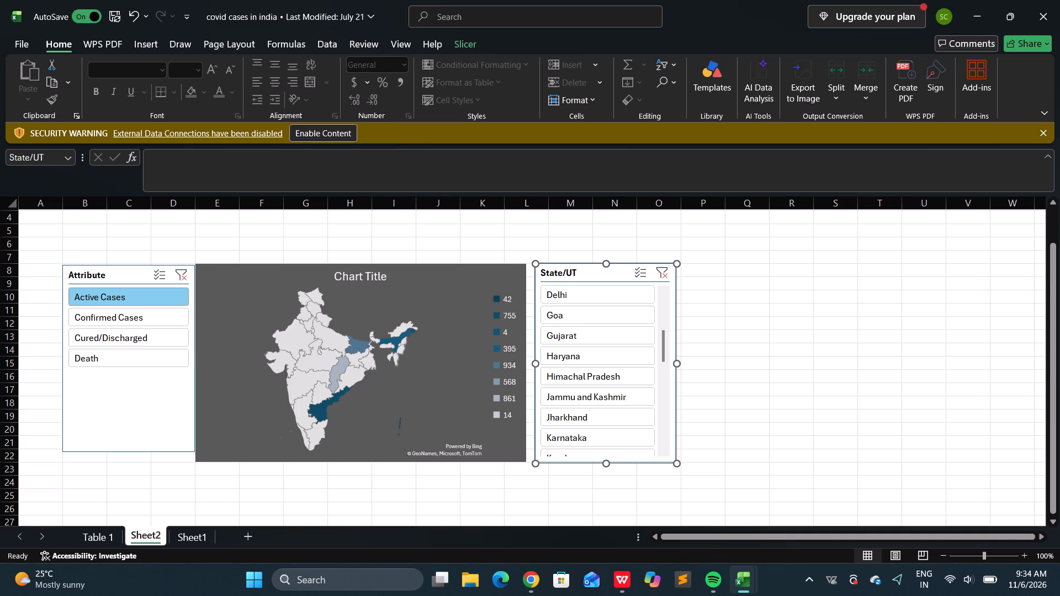
{"action": "key", "text": "Left"}
{"action": "key", "text": "Left"}
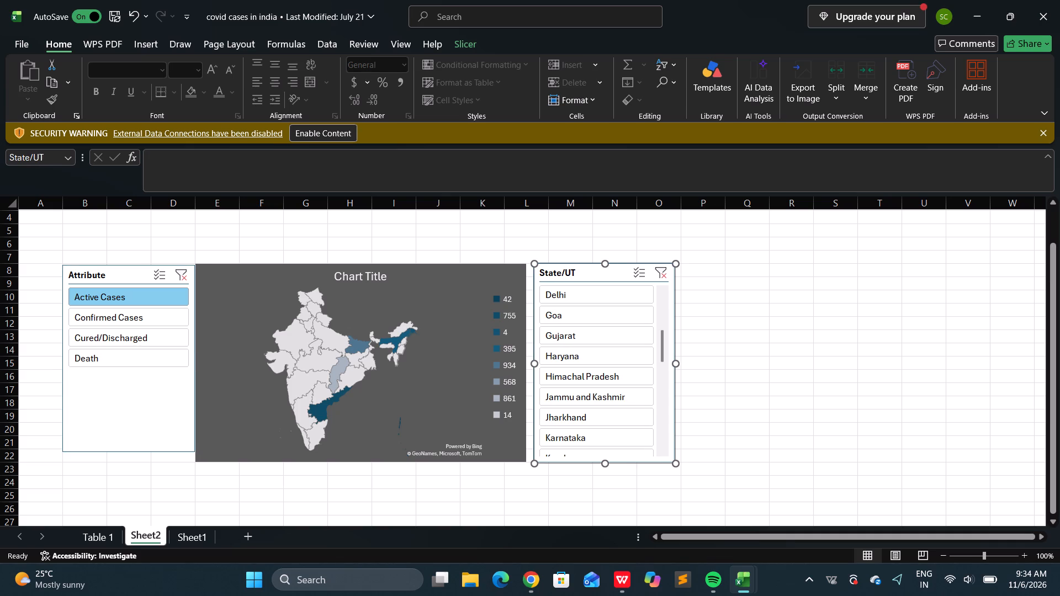
{"action": "key", "text": "Left"}
{"action": "key", "text": "Left"}
{"action": "key", "text": "Left"}
{"action": "key", "text": "Left"}
{"action": "key", "text": "Left"}
{"action": "key", "text": "Left"}
{"action": "key", "text": "Left"}
{"action": "key", "text": "Left"}
{"action": "key", "text": "Left"}
{"action": "key", "text": "Left"}
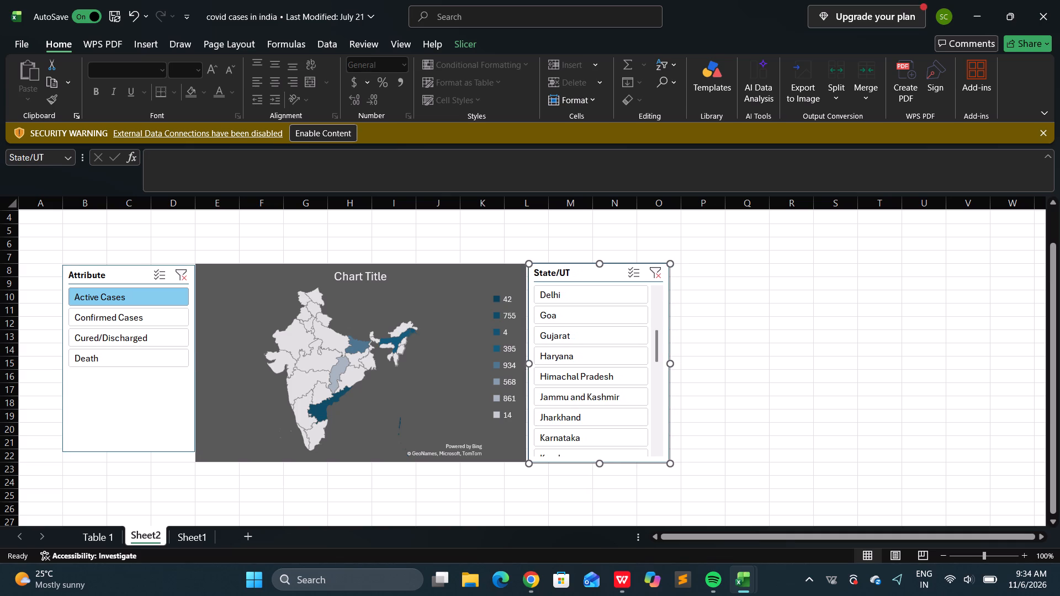
{"action": "key", "text": "Left"}
{"action": "key", "text": "Left"}
{"action": "key", "text": "Left"}
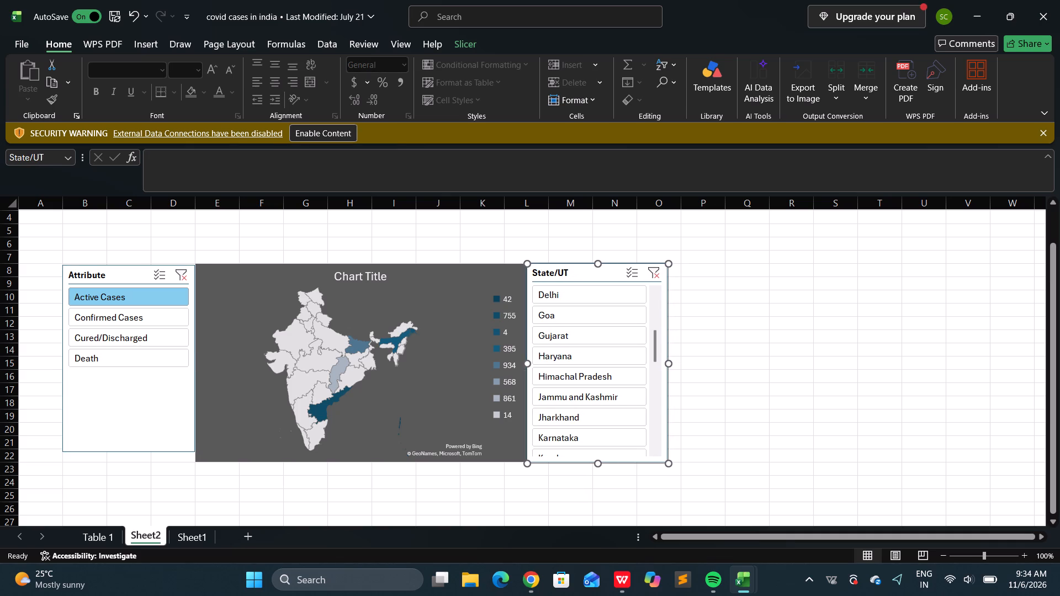
{"action": "key", "text": "Left"}
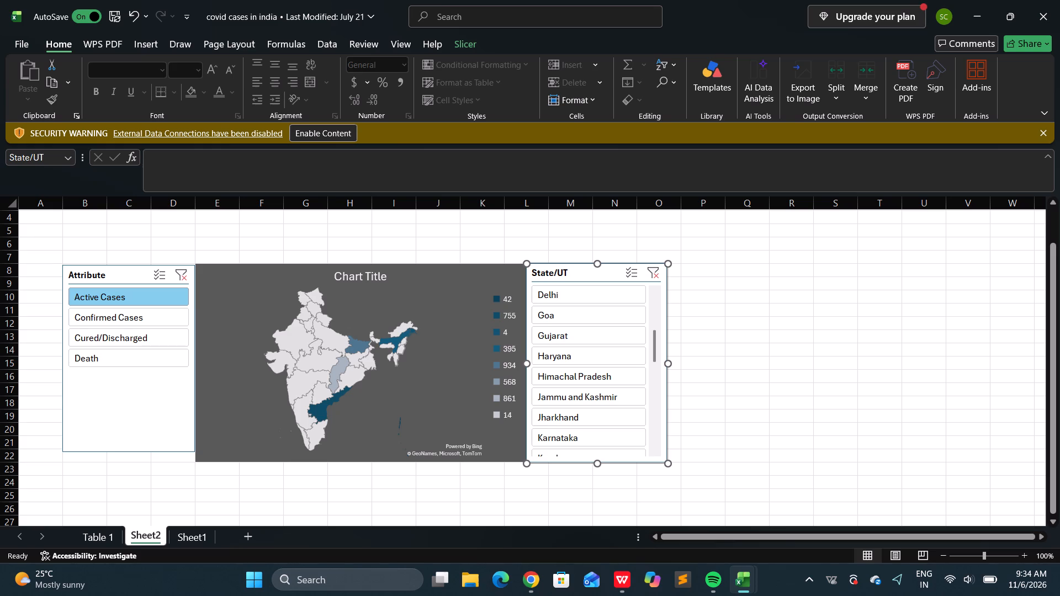
Capture a rectangular screenshot covering the Attribute slicer, the India map chart and the State/UT slicer.
{"action": "key", "text": "shift+super+s"}
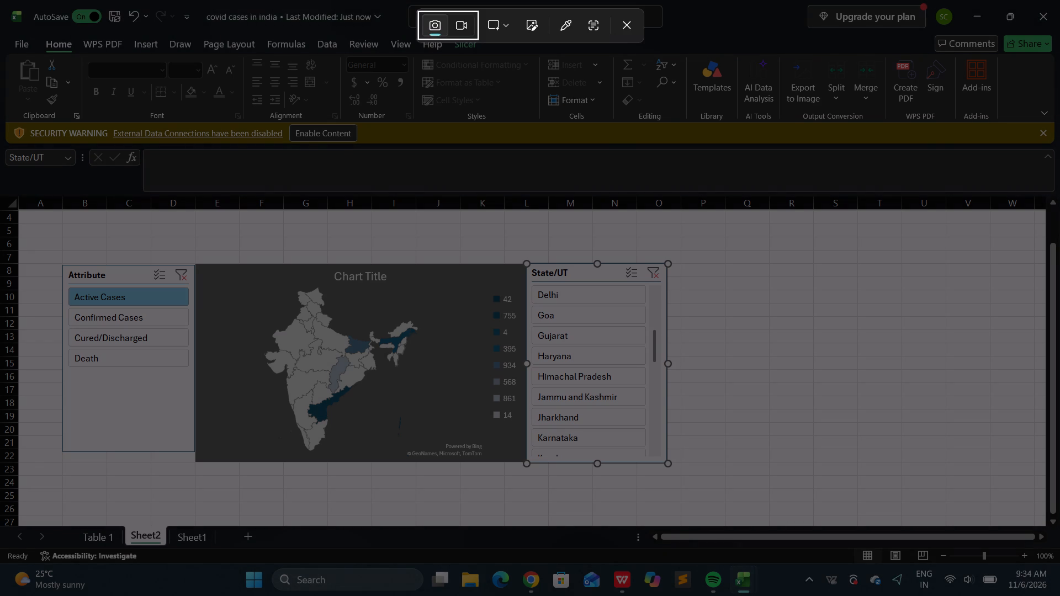
{"action": "left_click_drag", "start_coordinate": [63, 254], "coordinate": [337, 398]}
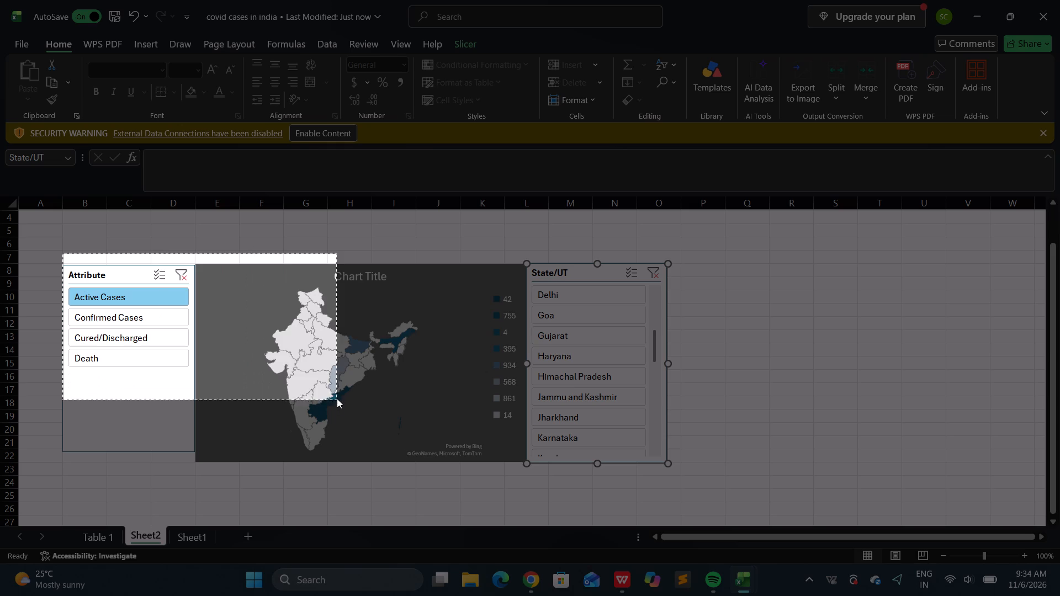
{"action": "left_click_drag", "start_coordinate": [337, 398], "coordinate": [634, 479]}
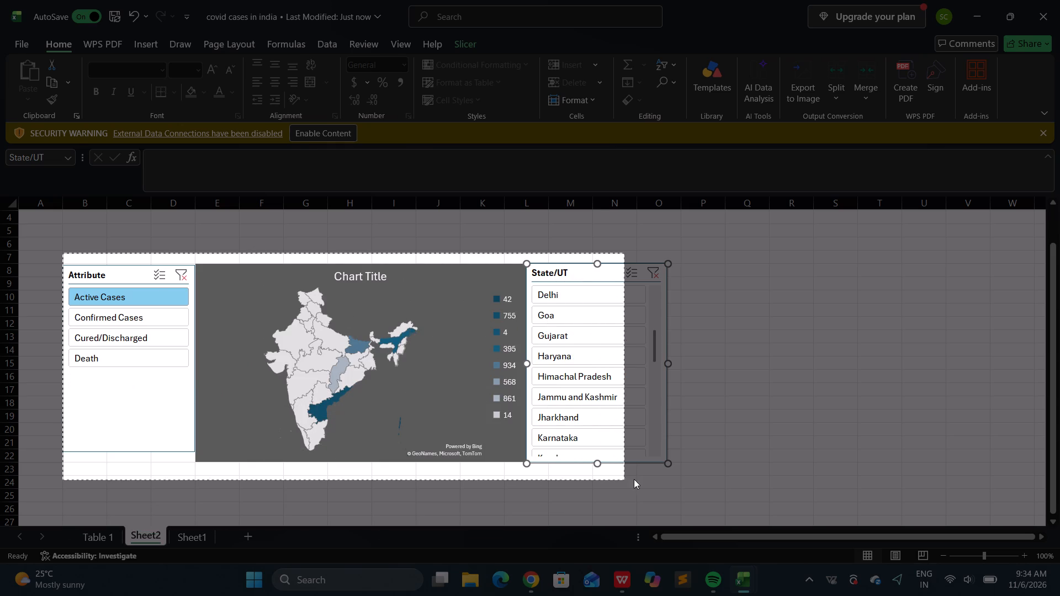
{"action": "left_click_drag", "start_coordinate": [634, 479], "coordinate": [694, 471]}
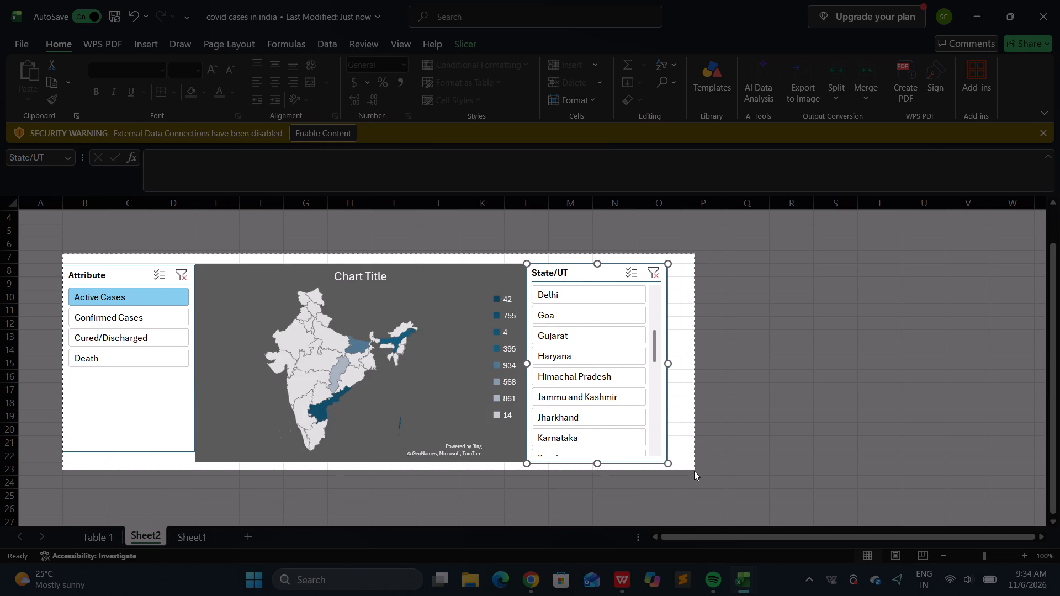
{"action": "left_click_drag", "start_coordinate": [694, 471], "coordinate": [695, 476]}
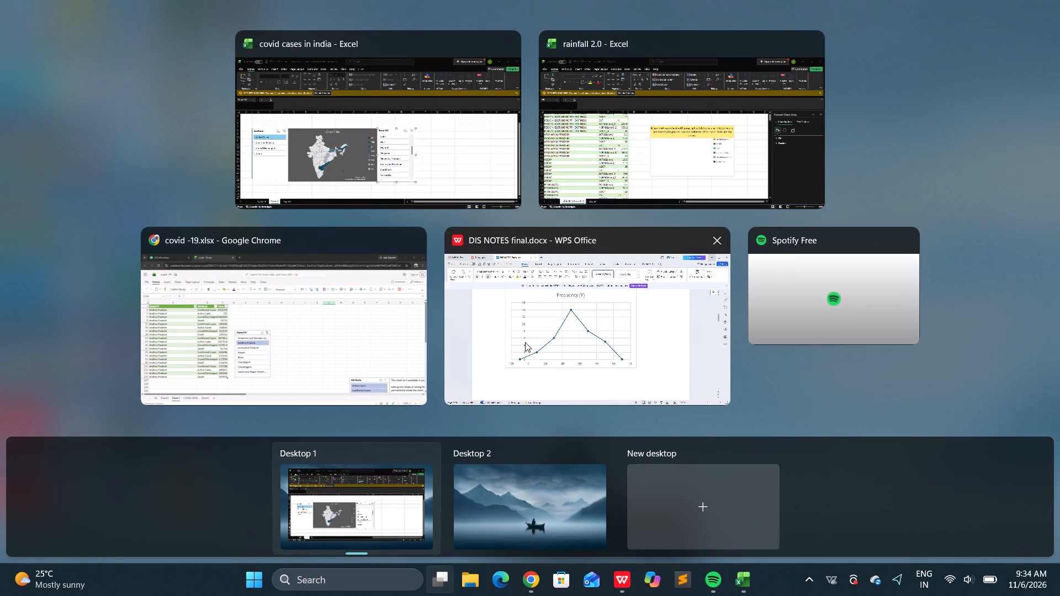
Switch to DIS NOTES final.docx in WPS Office and paste the screenshot below list item 11, above the FREQUENCY PLOYGON heading.
{"action": "left_click", "coordinate": [611, 349]}
{"action": "scroll", "coordinate": [611, 349], "scroll_direction": "up", "scroll_amount": 2}
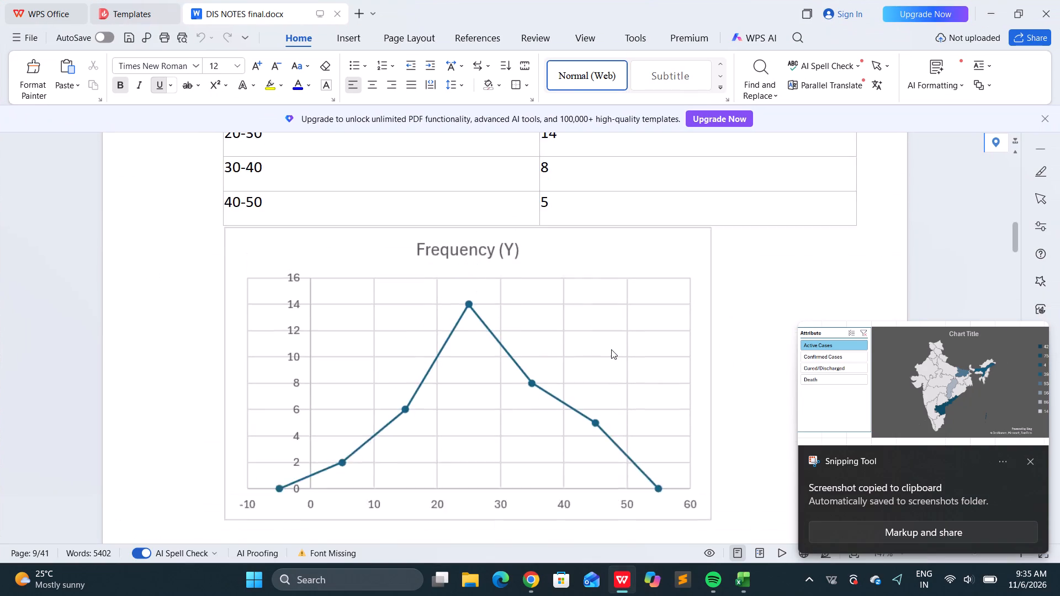
{"action": "scroll", "coordinate": [611, 349], "scroll_direction": "up", "scroll_amount": 10}
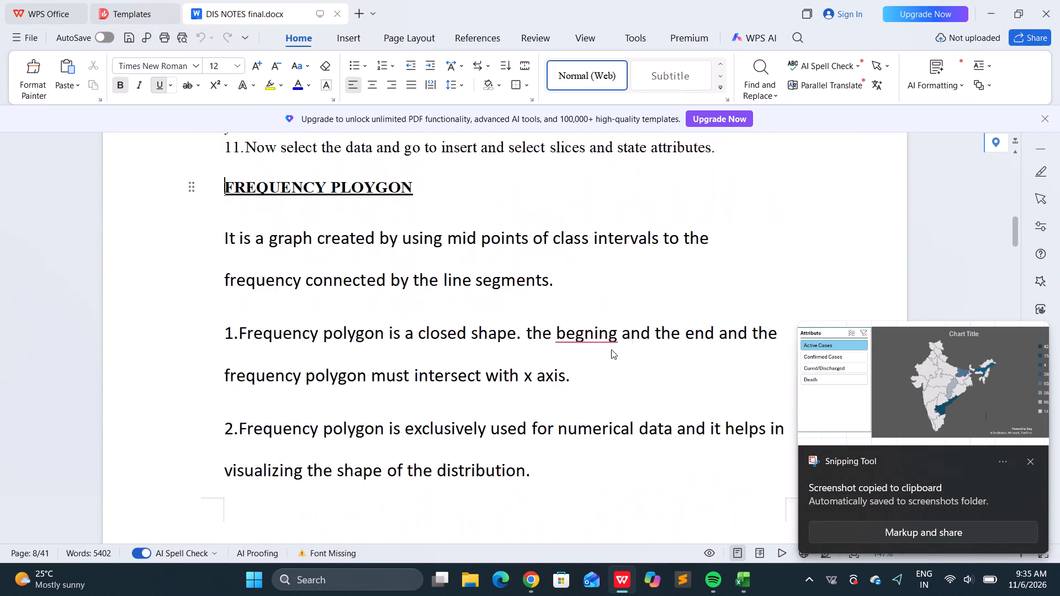
{"action": "scroll", "coordinate": [611, 349], "scroll_direction": "up", "scroll_amount": 2}
{"action": "scroll", "coordinate": [487, 395], "scroll_direction": "up", "scroll_amount": 1}
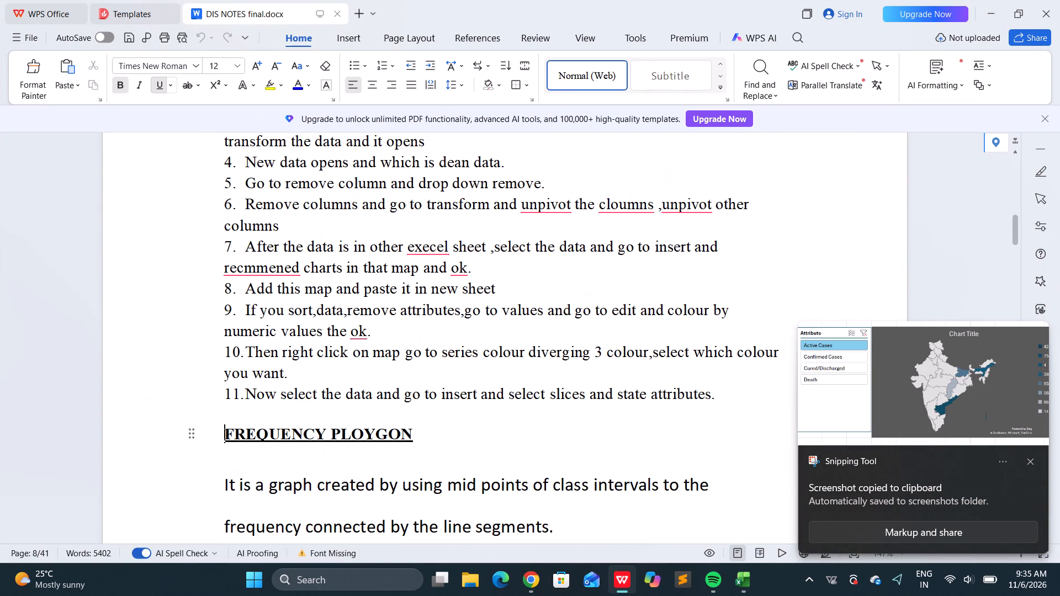
{"action": "left_click", "coordinate": [733, 403]}
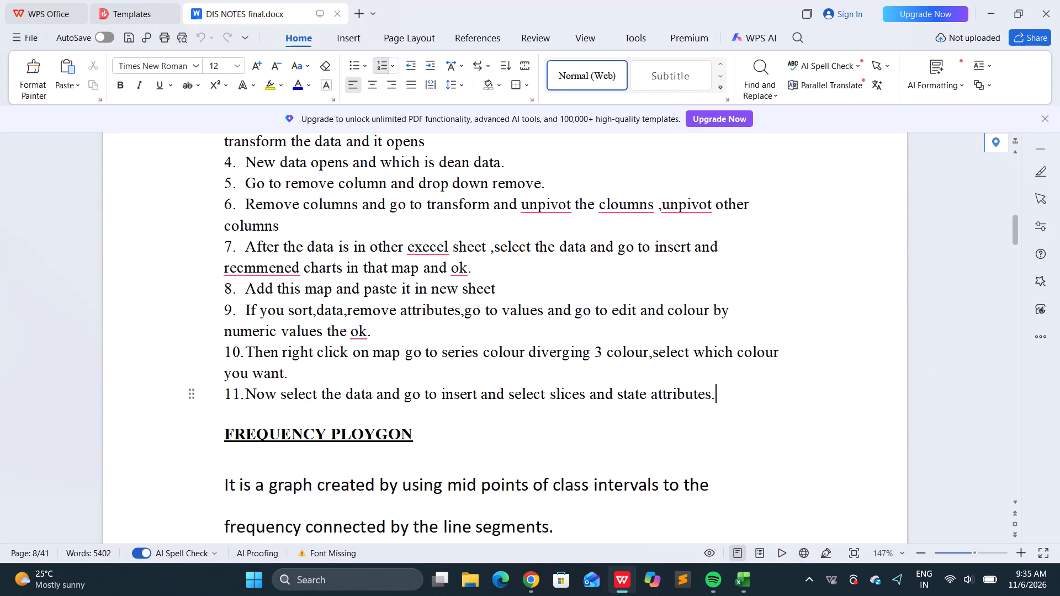
{"action": "key", "text": "Return"}
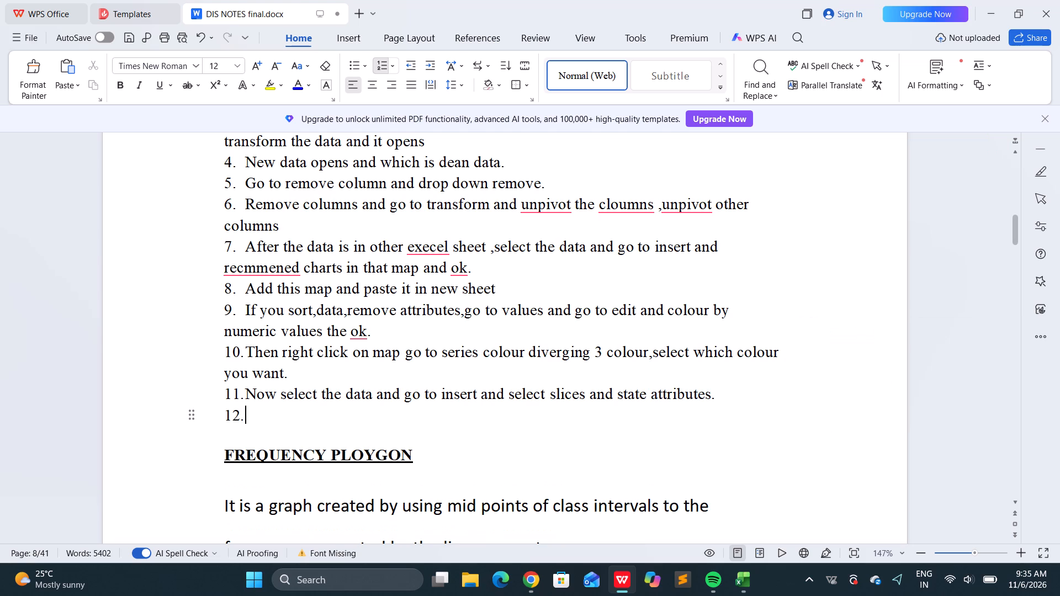
{"action": "key", "text": "BackSpace"}
{"action": "key", "text": "BackSpace"}
{"action": "key", "text": "Return"}
{"action": "key", "text": "Return"}
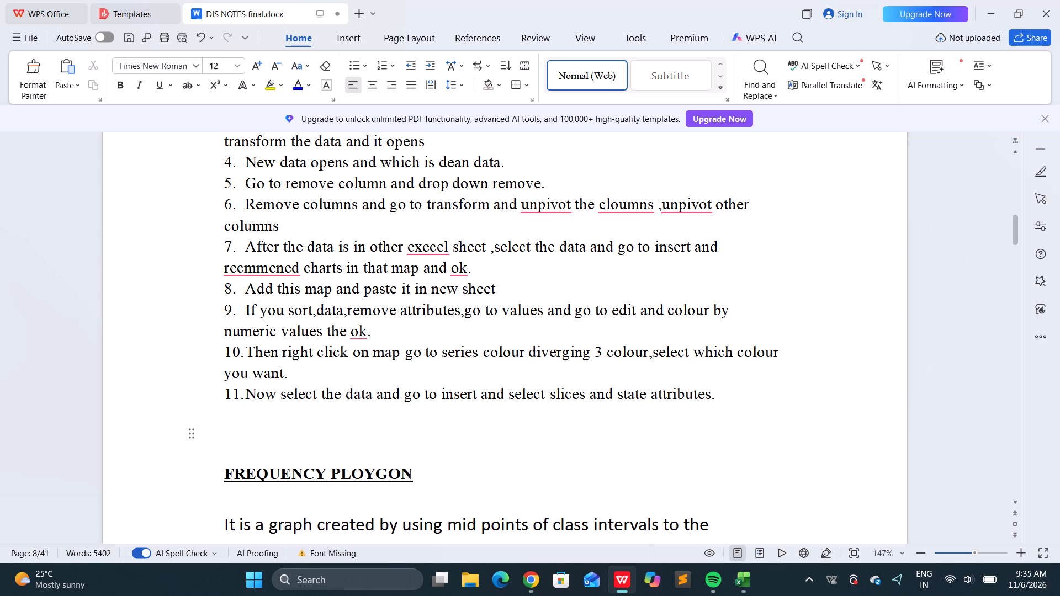
{"action": "key", "text": "ctrl+v"}
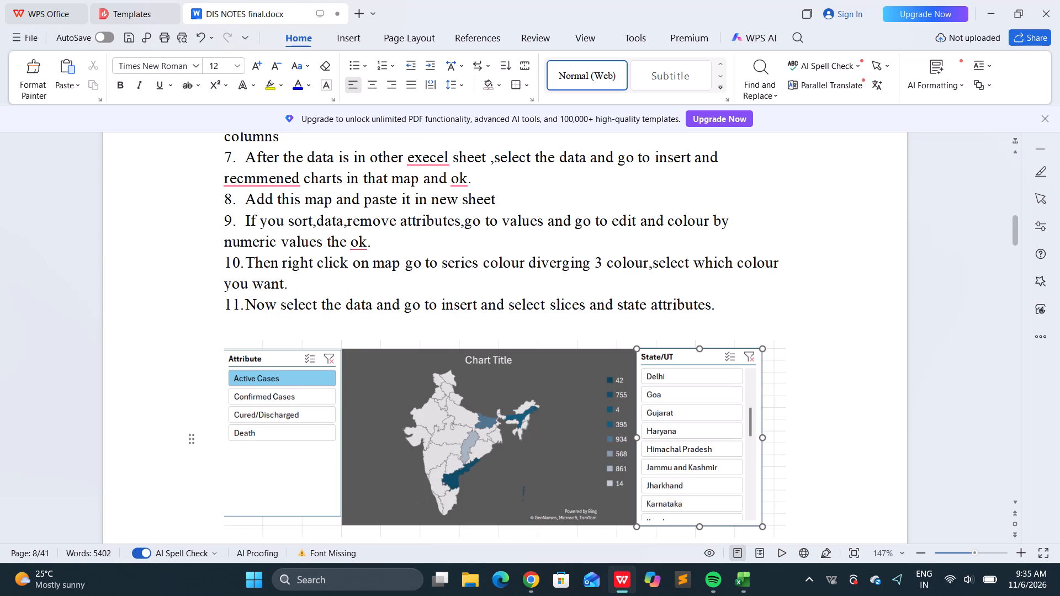
Add the caption line "Covid cases :" between list item 11 and the pasted map screenshot, followed by a new line.
{"action": "left_click", "coordinate": [719, 302]}
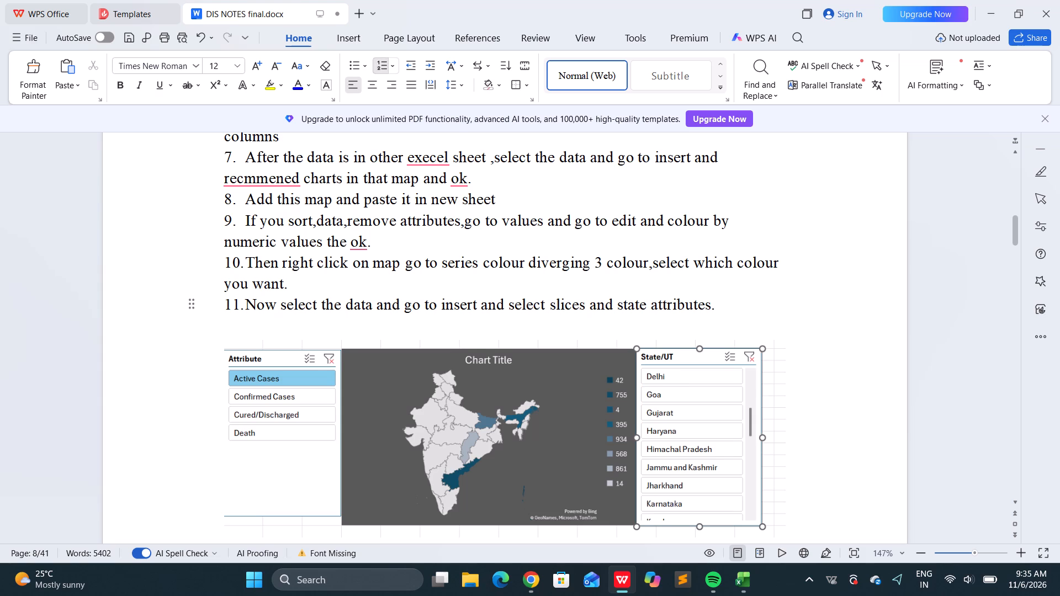
{"action": "key", "text": "Return"}
{"action": "key", "text": "BackSpace"}
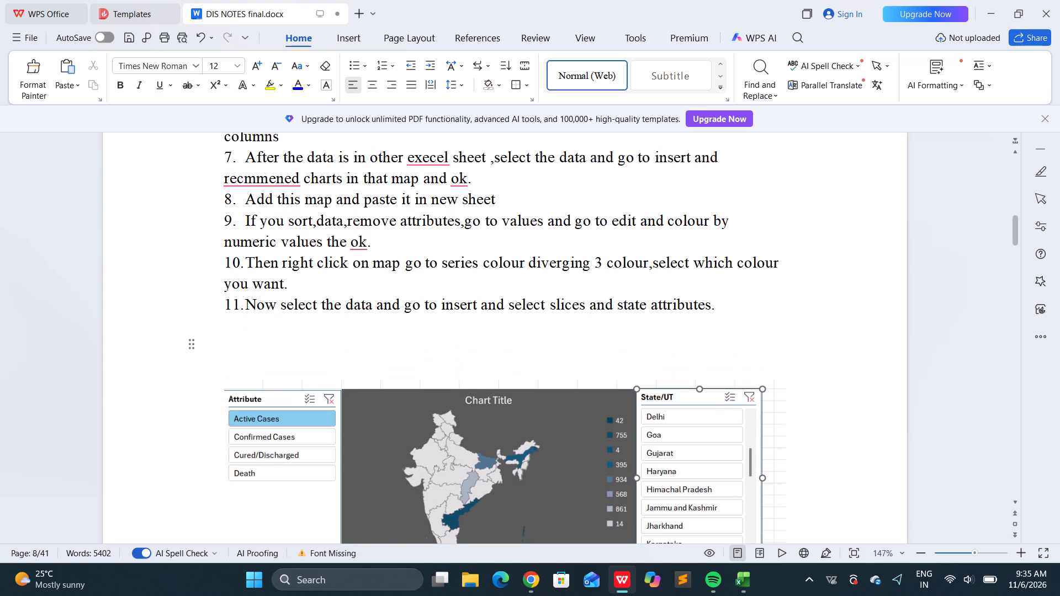
{"action": "key", "text": "c"}
{"action": "type", "text": "ov"}
{"action": "type", "text": "id cases"}
{"action": "key", "text": "space"}
{"action": "type", "text": ":"}
{"action": "key", "text": "Return"}
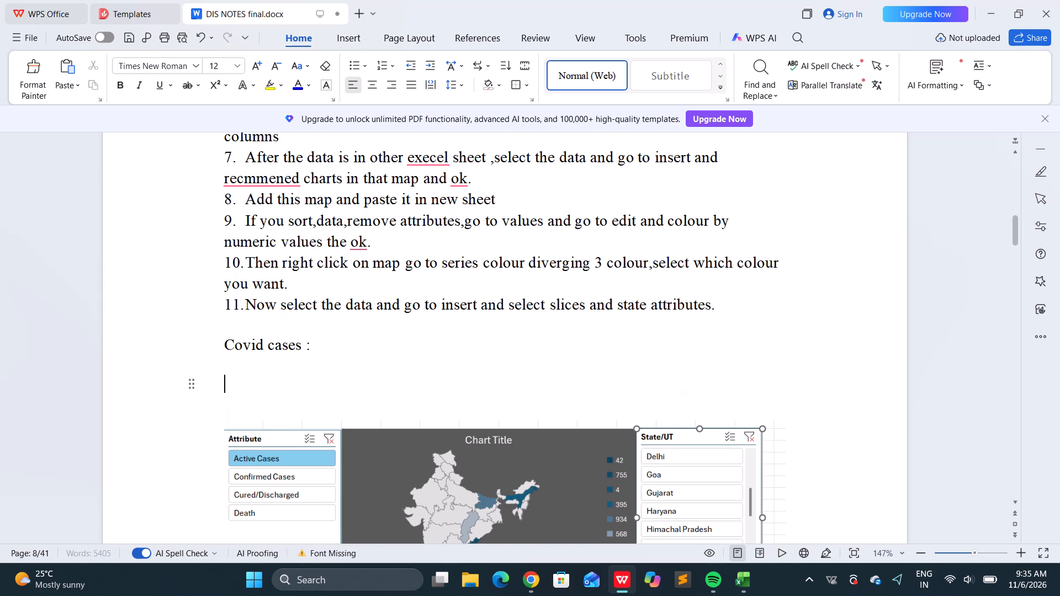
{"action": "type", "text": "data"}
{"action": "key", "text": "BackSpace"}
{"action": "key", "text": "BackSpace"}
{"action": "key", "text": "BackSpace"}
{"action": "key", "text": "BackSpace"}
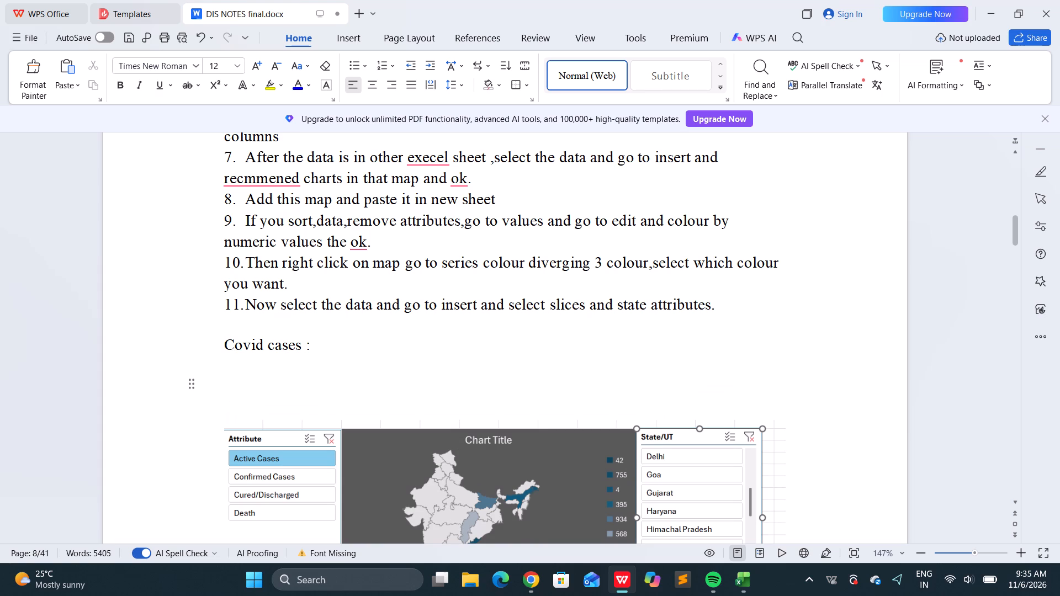
Add the label "DATA:" on the line between the "Covid cases :" caption and the map screenshot.
{"action": "type", "text": "DATA"}
{"action": "key", "text": "shift+colon"}
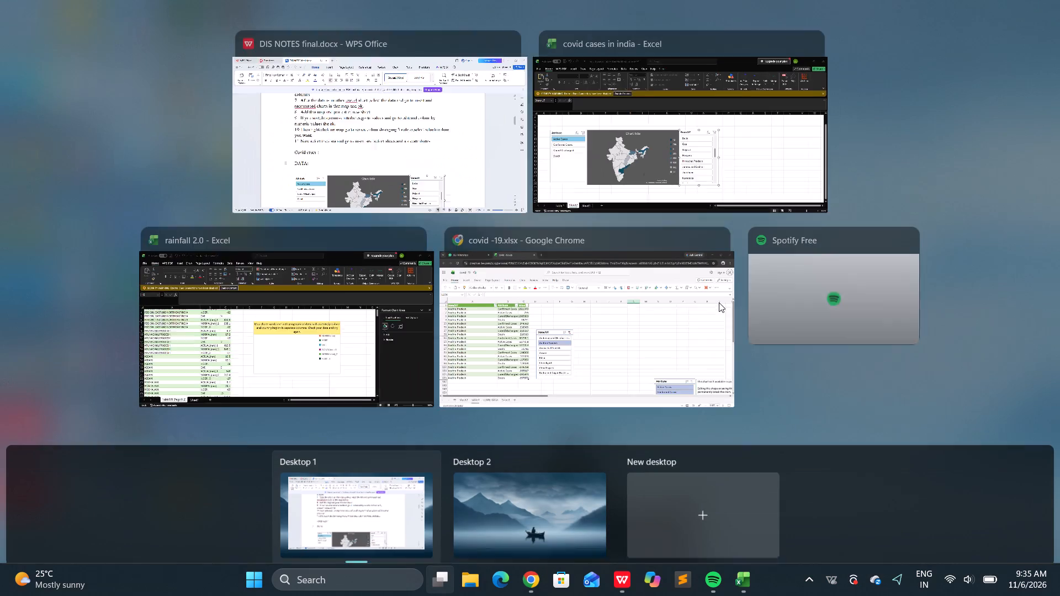
Switch to the covid cases in india workbook in Excel, display the Table 1 sheet and copy the workbook's share link.
{"action": "left_click", "coordinate": [759, 129]}
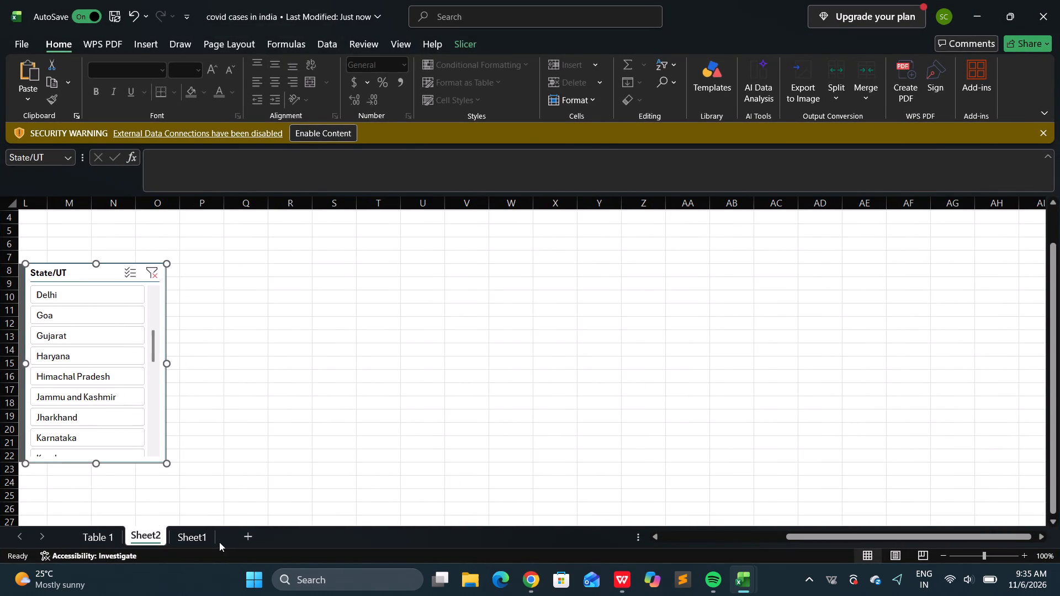
{"action": "left_click", "coordinate": [204, 528]}
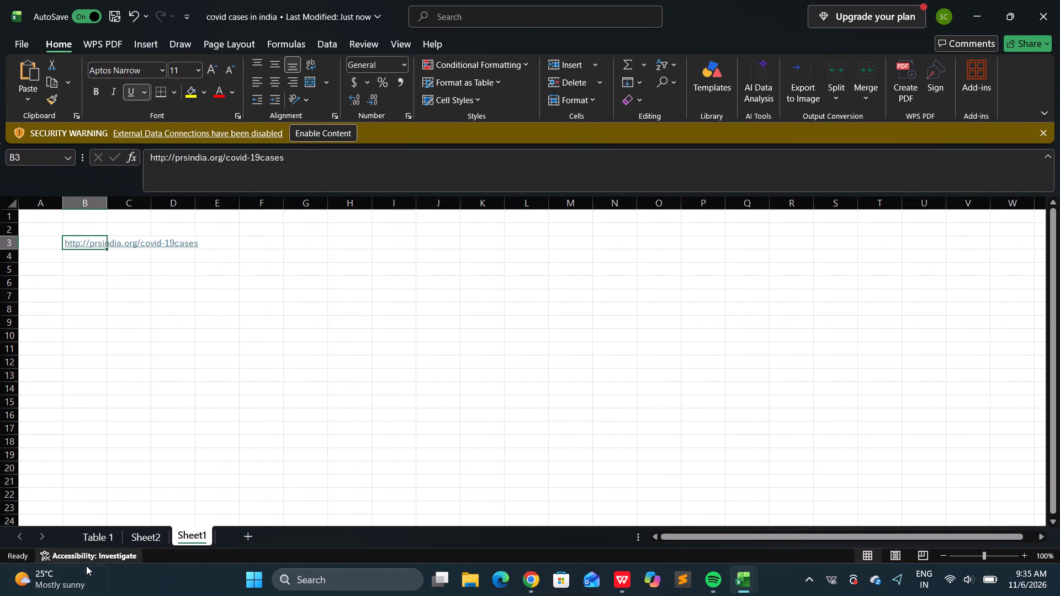
{"action": "left_click", "coordinate": [96, 536]}
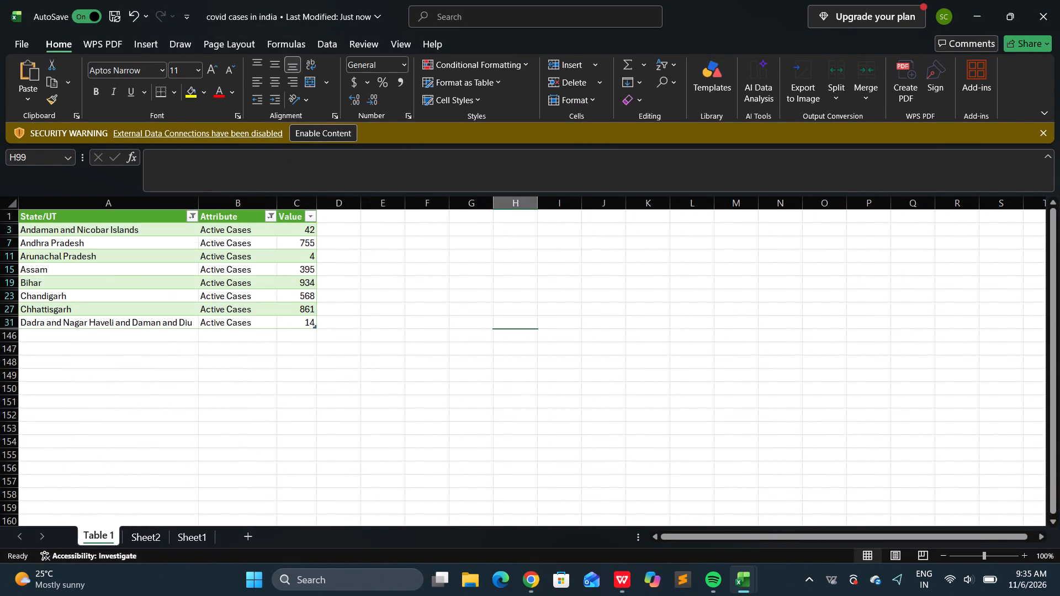
{"action": "scroll", "coordinate": [179, 480], "scroll_direction": "up", "scroll_amount": 1}
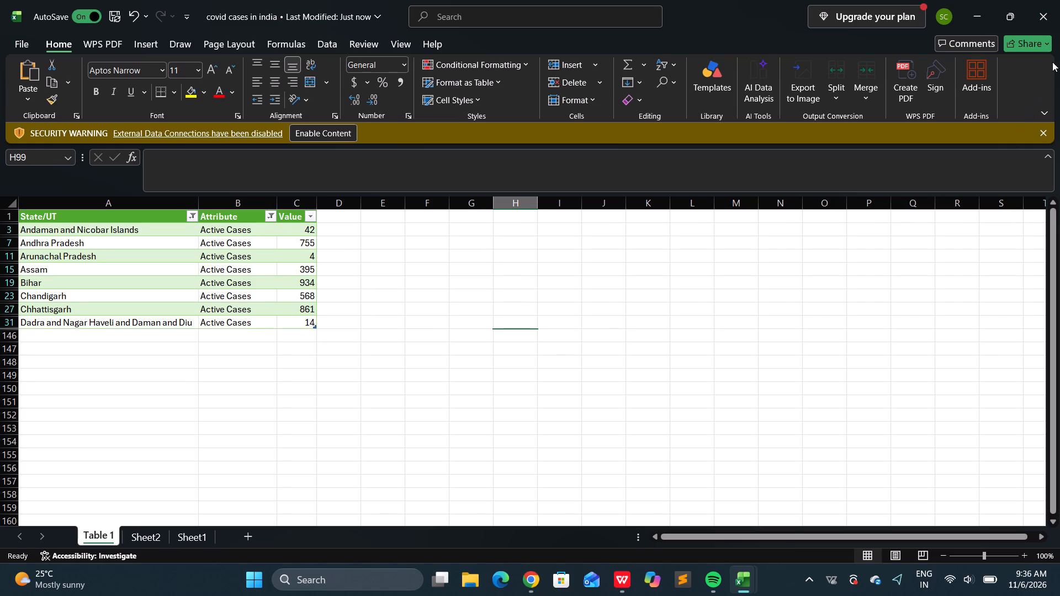
{"action": "left_click", "coordinate": [1040, 45]}
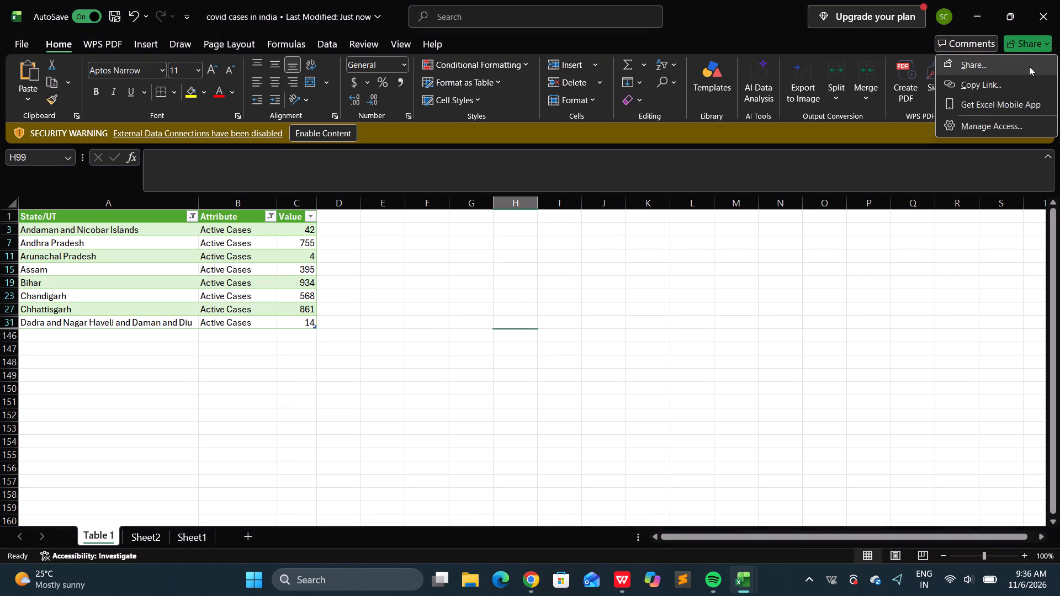
{"action": "left_click", "coordinate": [1024, 85]}
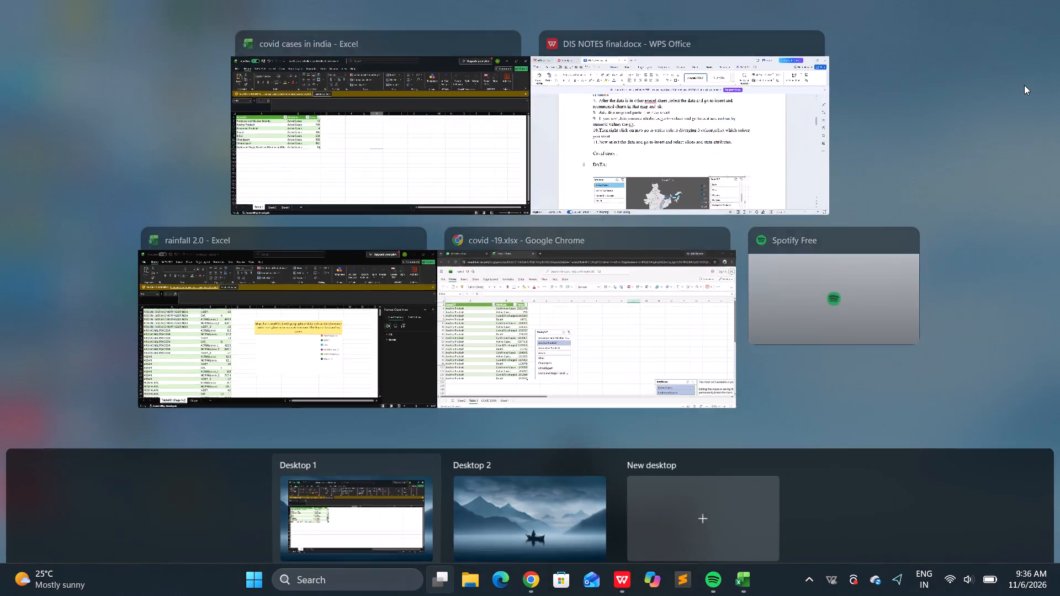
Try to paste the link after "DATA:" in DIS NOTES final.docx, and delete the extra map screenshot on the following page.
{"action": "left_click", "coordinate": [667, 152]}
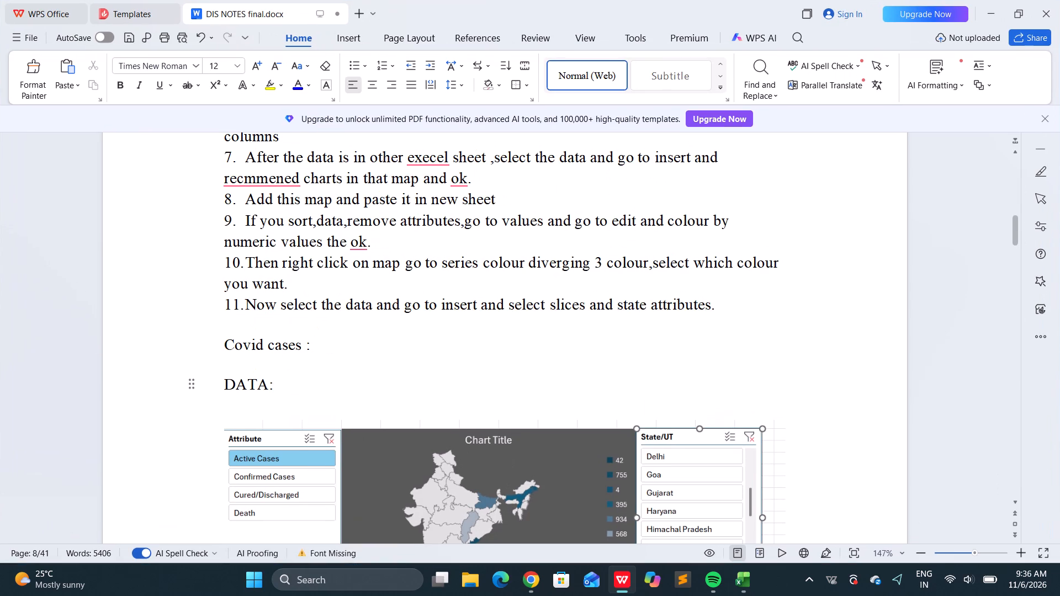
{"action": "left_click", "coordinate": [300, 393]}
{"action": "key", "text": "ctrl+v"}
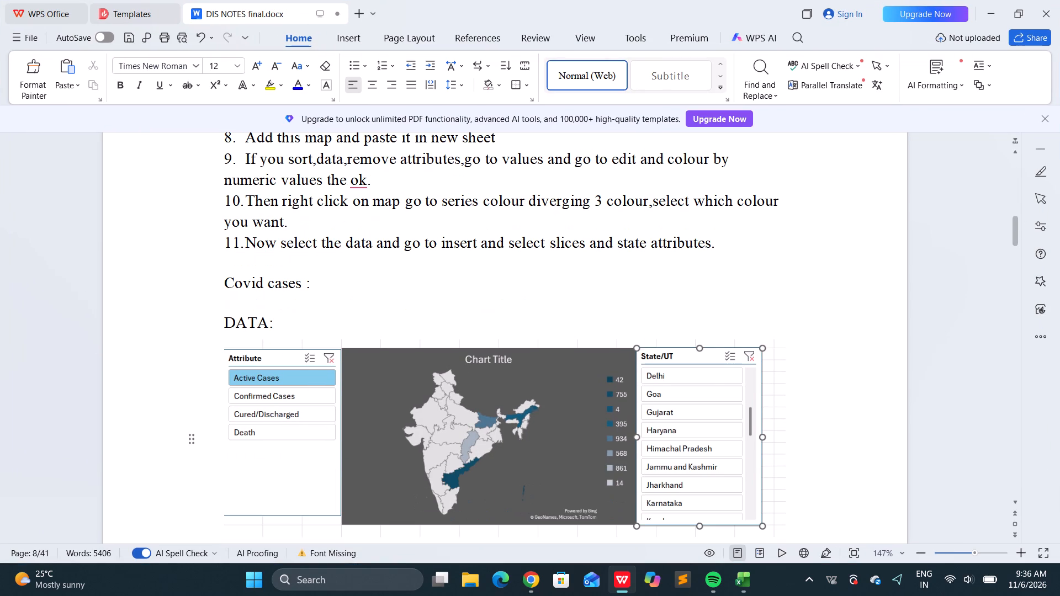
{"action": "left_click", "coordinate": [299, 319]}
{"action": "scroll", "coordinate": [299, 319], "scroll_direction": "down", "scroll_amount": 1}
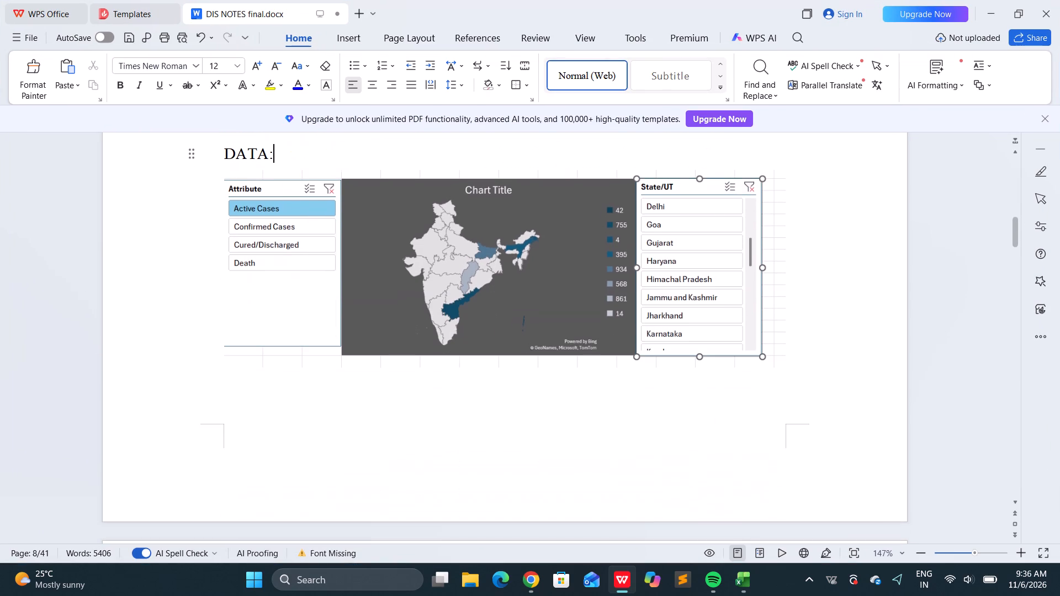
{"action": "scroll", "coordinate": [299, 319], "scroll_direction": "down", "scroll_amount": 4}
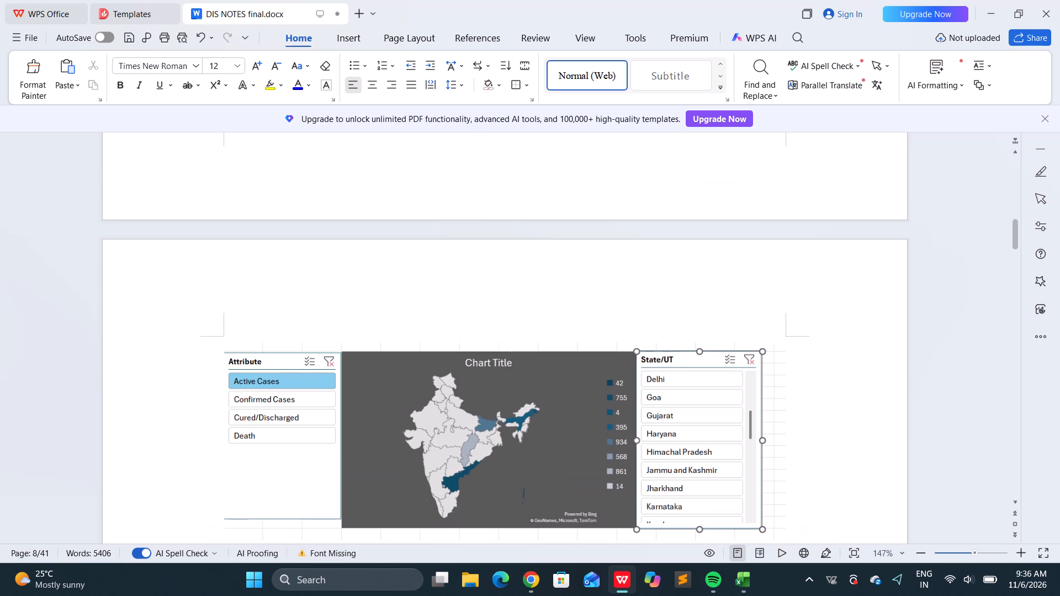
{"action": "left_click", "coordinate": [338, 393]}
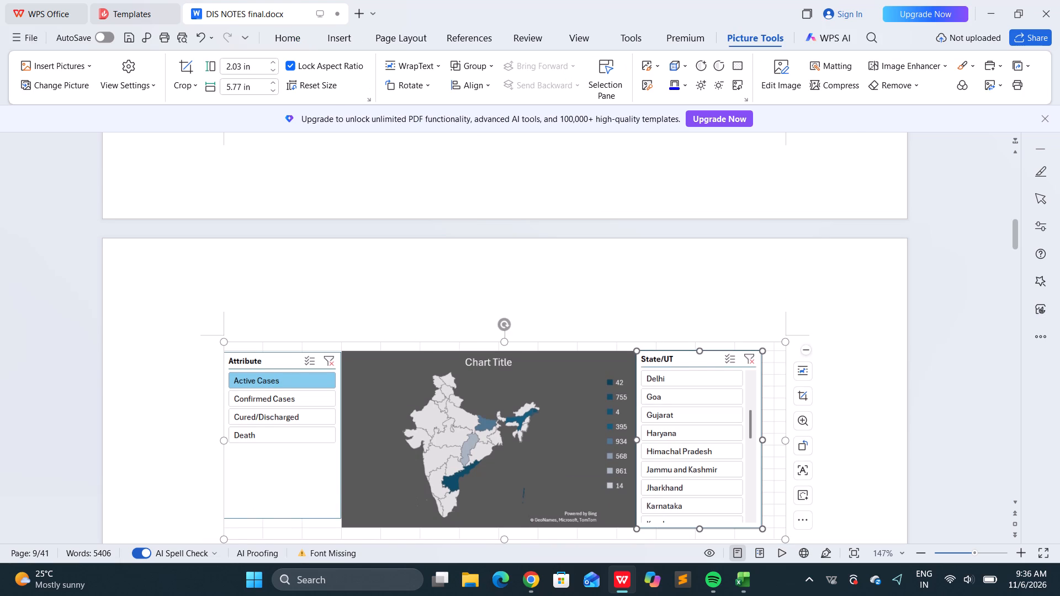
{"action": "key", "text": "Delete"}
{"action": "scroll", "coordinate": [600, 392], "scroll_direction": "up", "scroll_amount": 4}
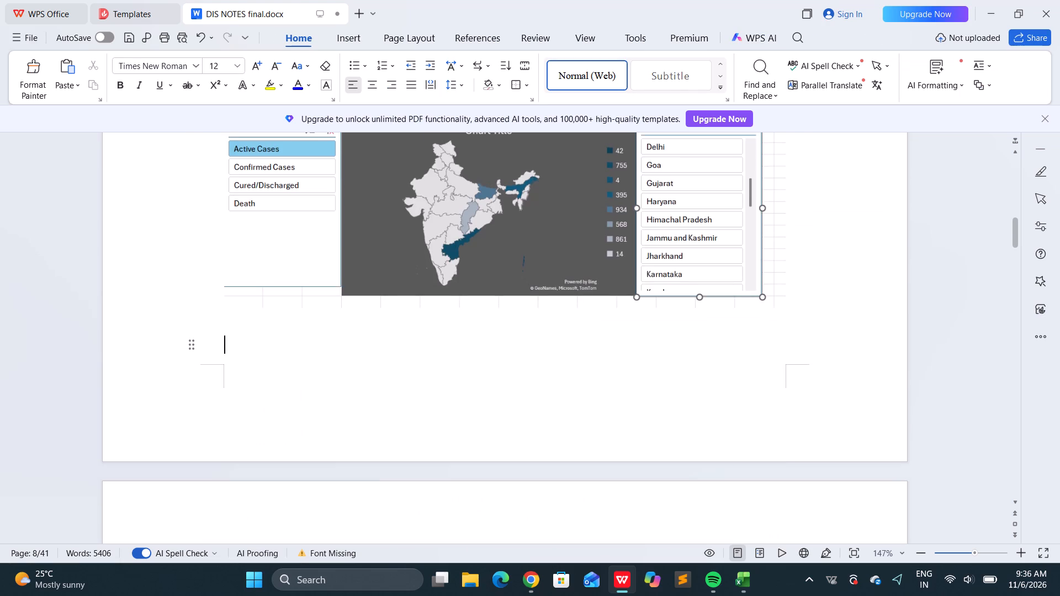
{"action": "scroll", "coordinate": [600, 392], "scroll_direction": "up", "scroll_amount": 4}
Check the copied link in the covid cases in india workbook, and paste it after "DATA:" in DIS NOTES final.docx, keeping the colon.
{"action": "left_click", "coordinate": [314, 257]}
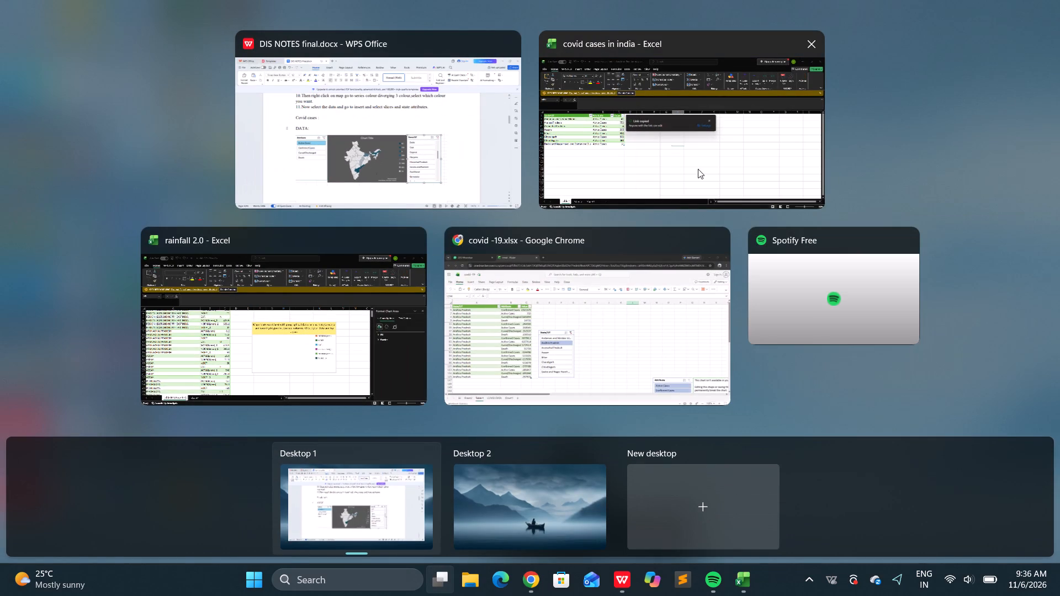
{"action": "left_click", "coordinate": [719, 186]}
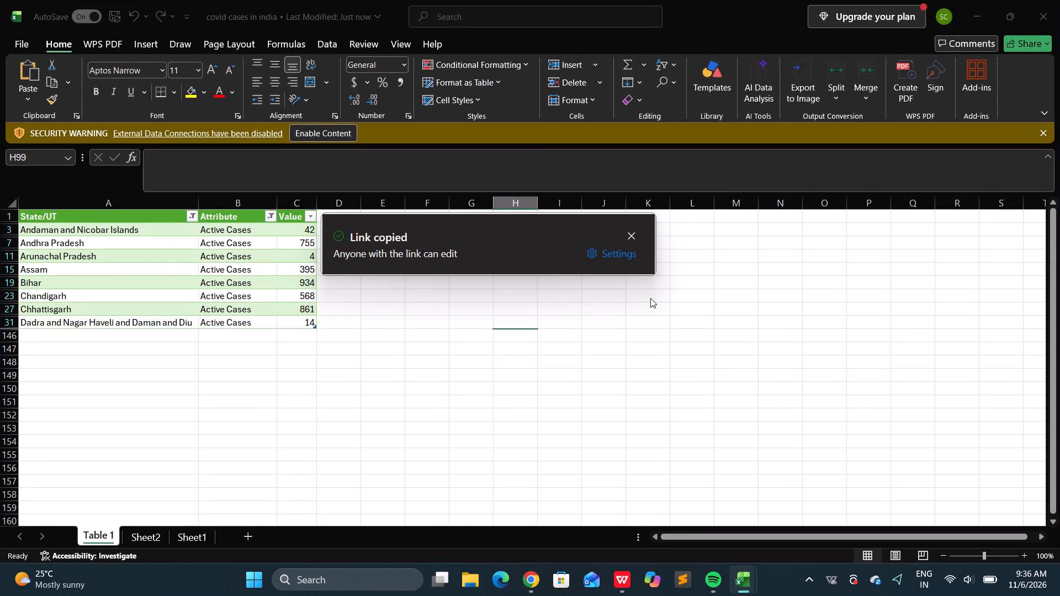
{"action": "left_click", "coordinate": [717, 172]}
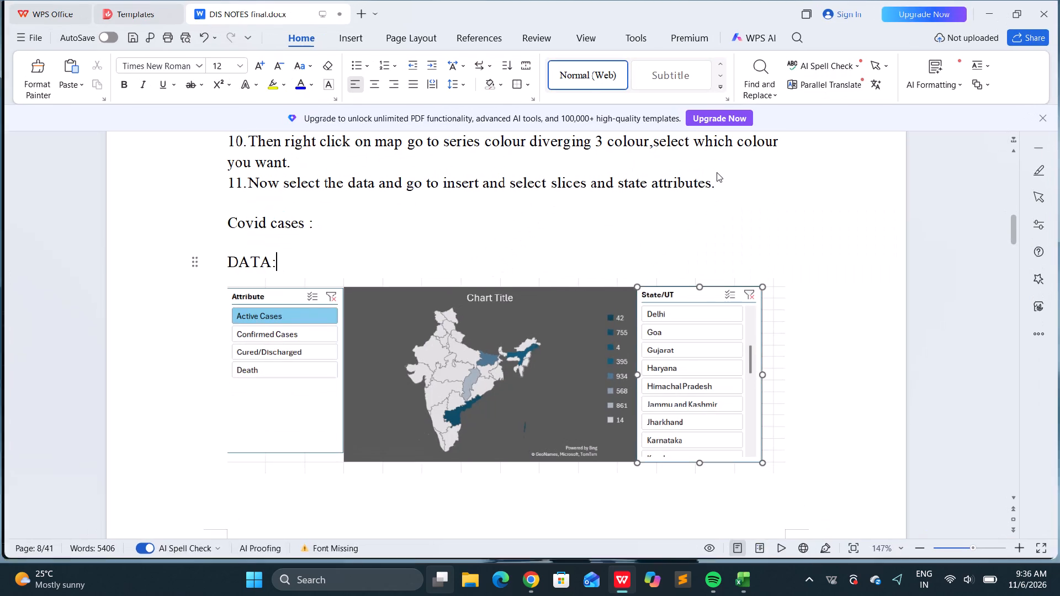
{"action": "left_click", "coordinate": [286, 260]}
{"action": "key", "text": "space"}
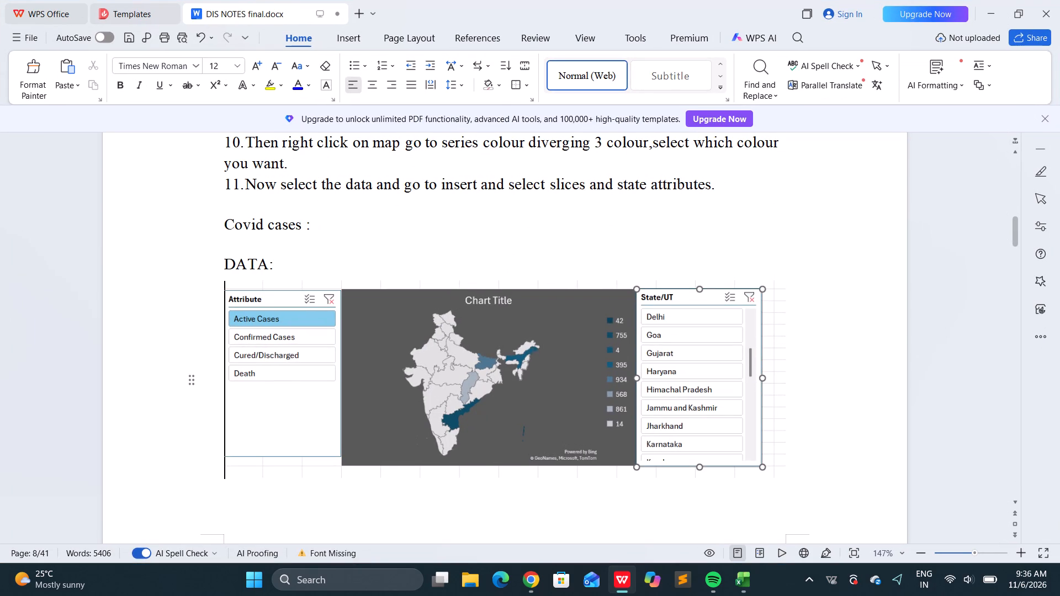
{"action": "left_click", "coordinate": [282, 265]}
{"action": "double_click", "coordinate": [282, 265]}
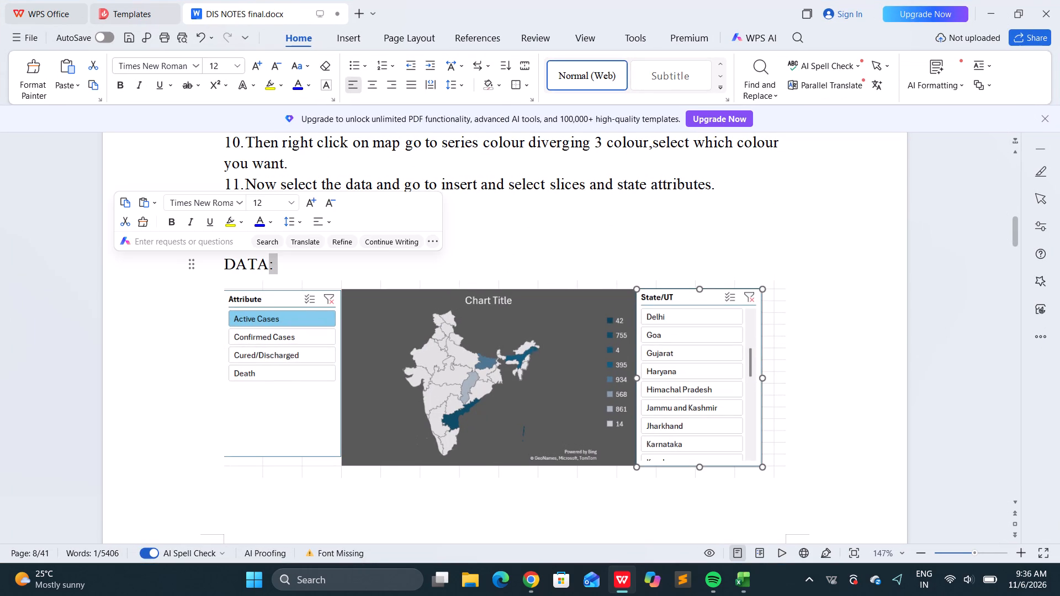
{"action": "key", "text": "space"}
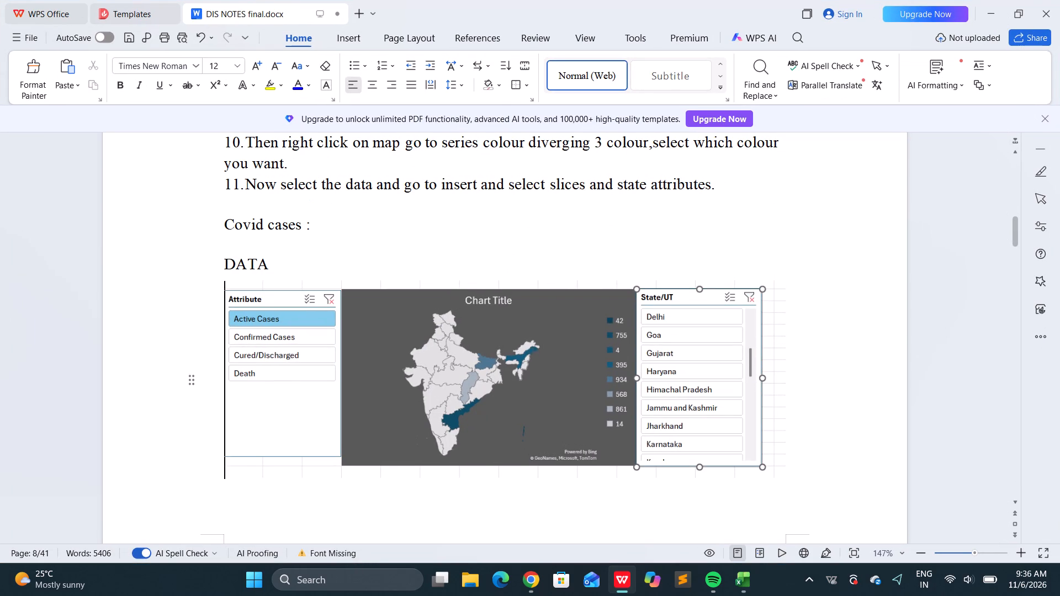
{"action": "left_click", "coordinate": [274, 257]}
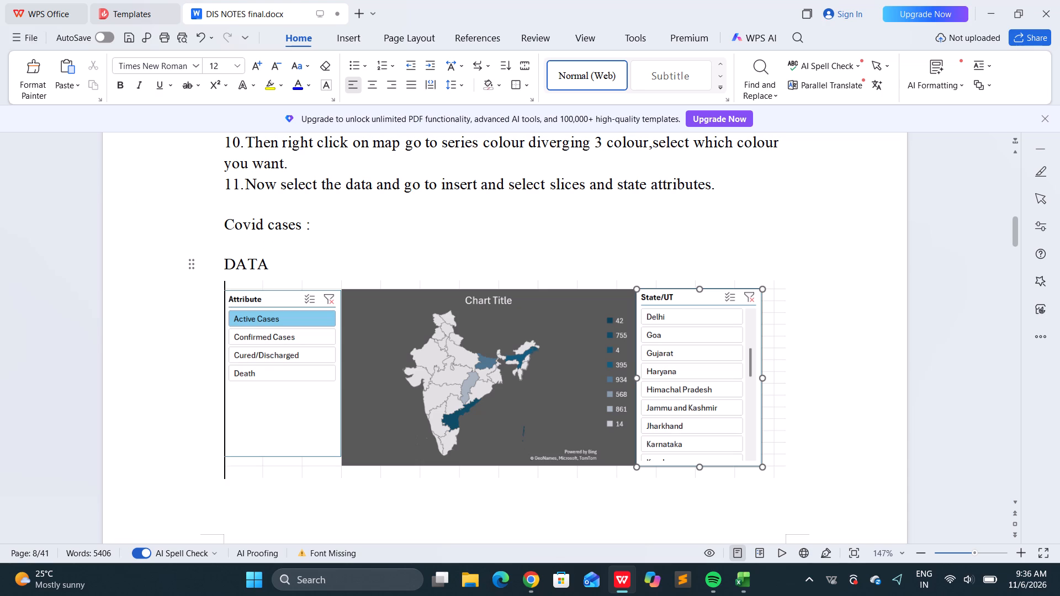
{"action": "left_click", "coordinate": [272, 268]}
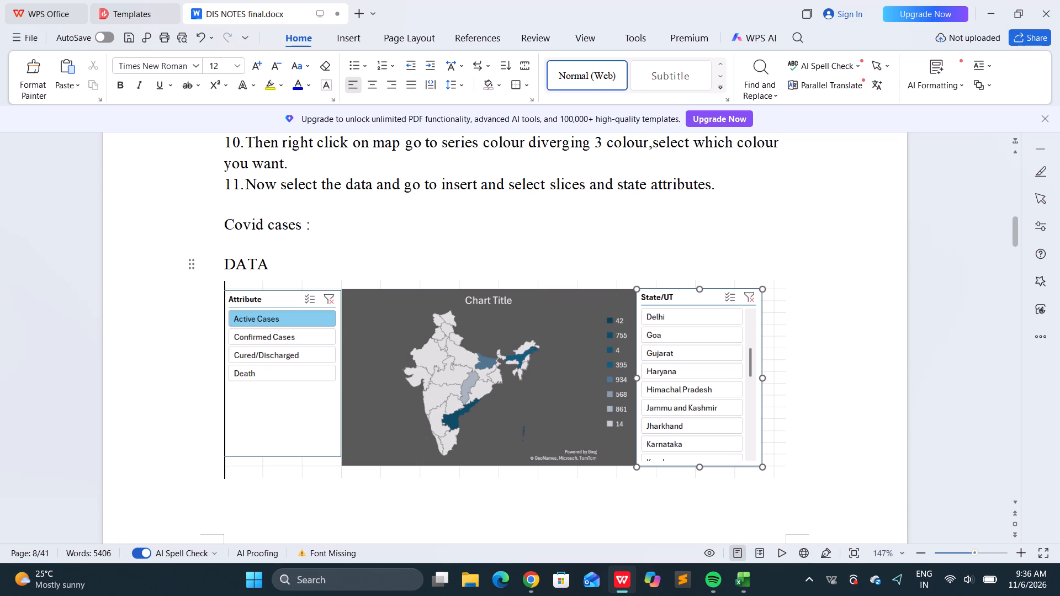
{"action": "left_click", "coordinate": [272, 268]}
{"action": "left_click", "coordinate": [272, 268]}
{"action": "left_click", "coordinate": [269, 256]}
{"action": "key", "text": "shift+colon"}
{"action": "key", "text": "ctrl+v"}
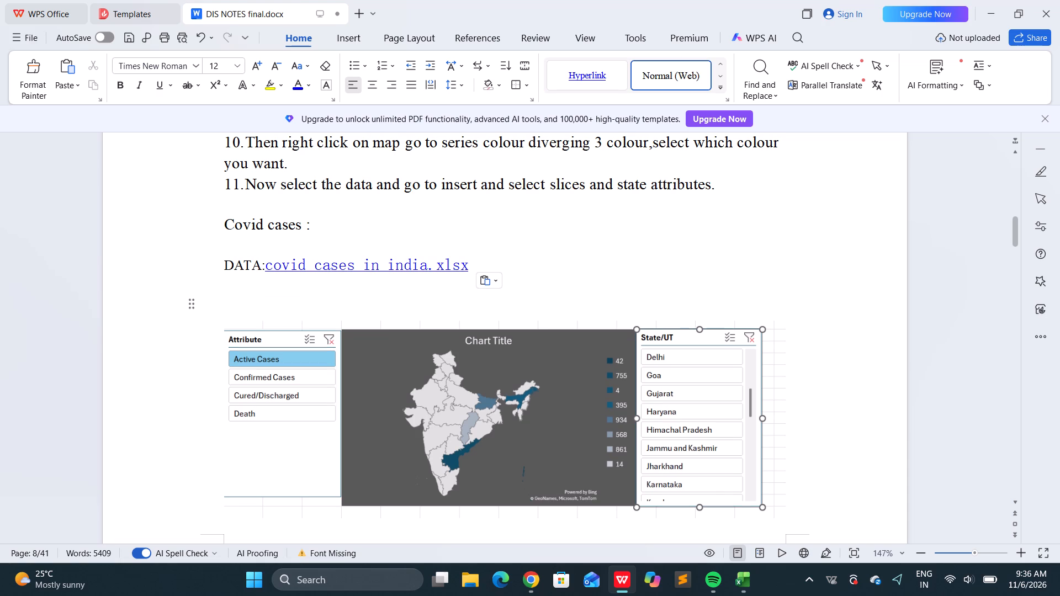
Insert an empty line above the FREQUENCY PLOYGON heading and place the cursor on it.
{"action": "scroll", "coordinate": [269, 256], "scroll_direction": "down", "scroll_amount": 4}
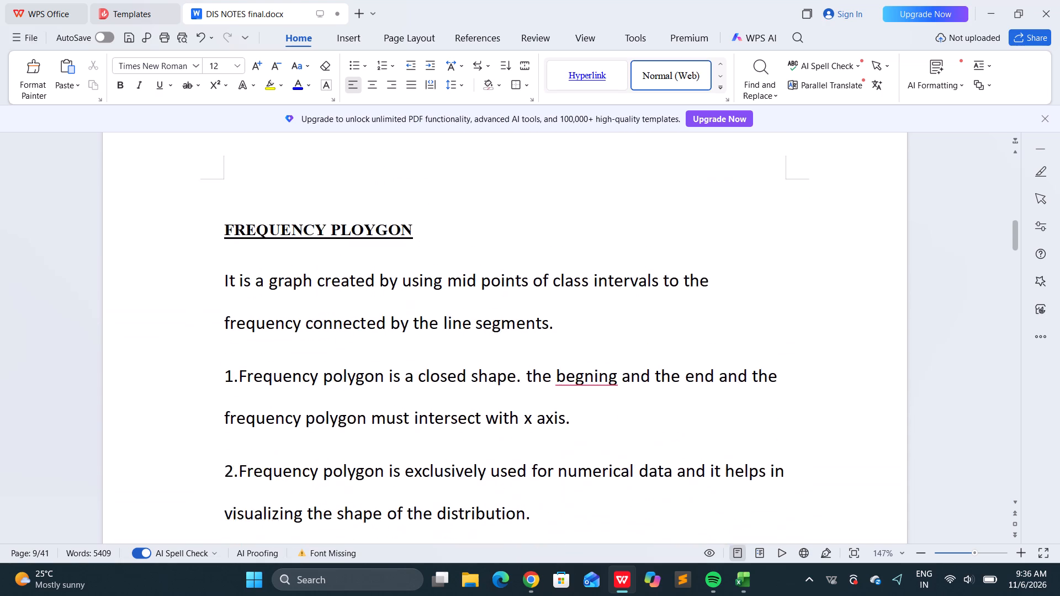
{"action": "scroll", "coordinate": [269, 256], "scroll_direction": "down", "scroll_amount": 1}
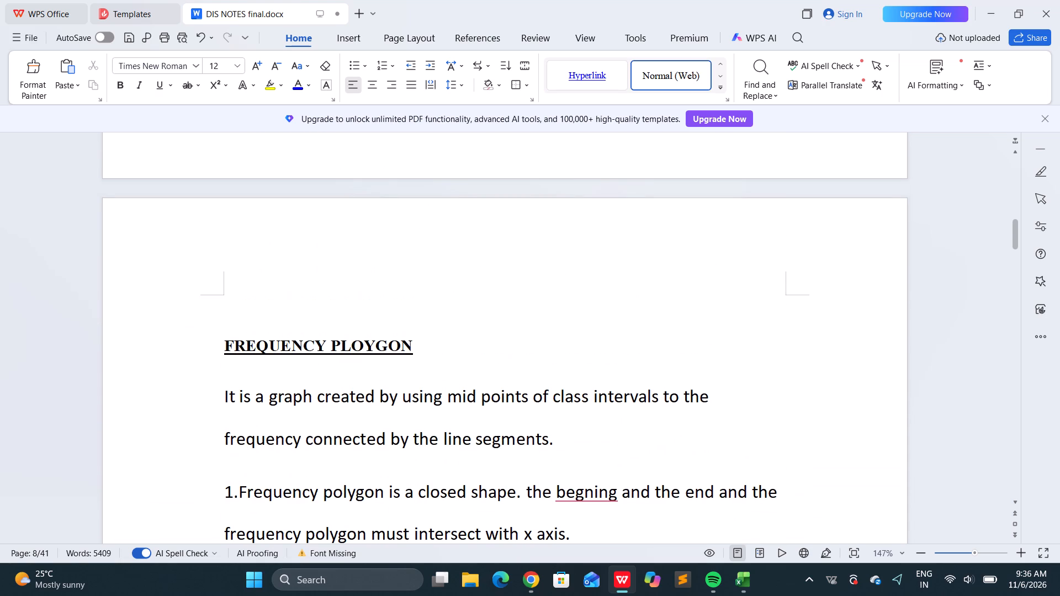
{"action": "left_click", "coordinate": [224, 339]}
{"action": "key", "text": "Return"}
{"action": "key", "text": "Up"}
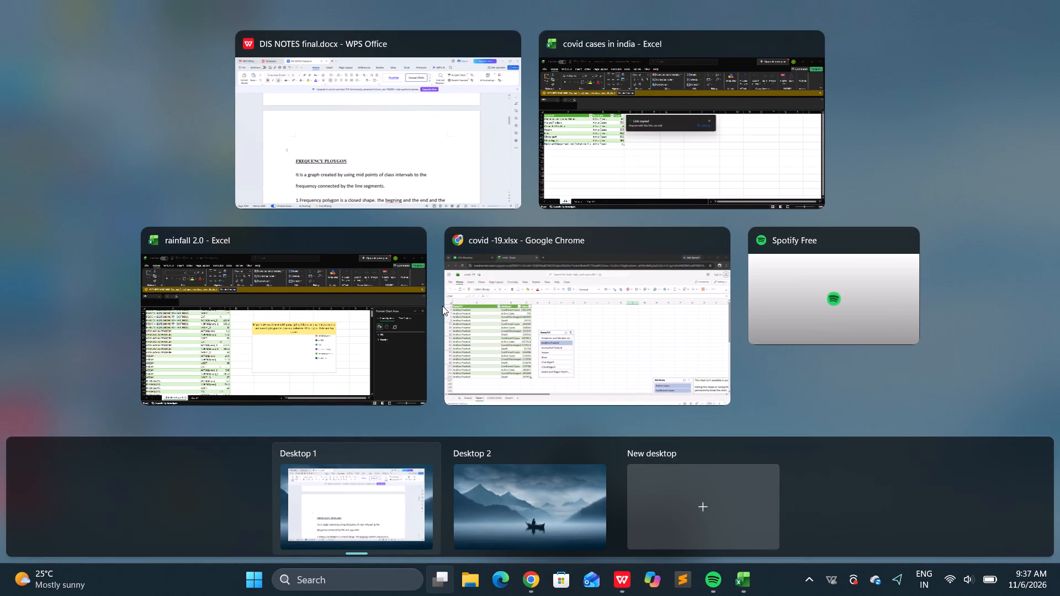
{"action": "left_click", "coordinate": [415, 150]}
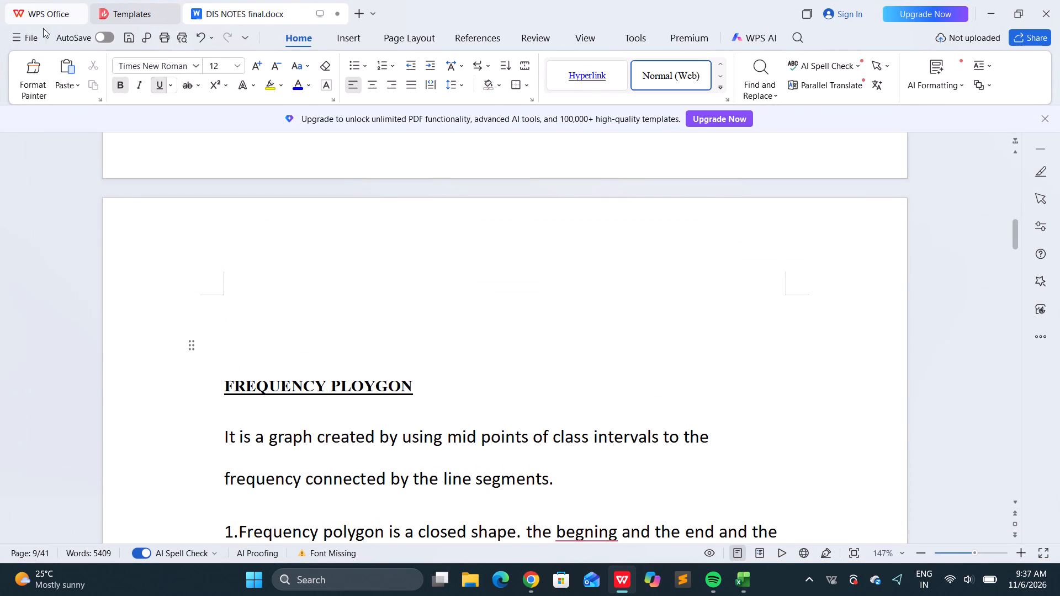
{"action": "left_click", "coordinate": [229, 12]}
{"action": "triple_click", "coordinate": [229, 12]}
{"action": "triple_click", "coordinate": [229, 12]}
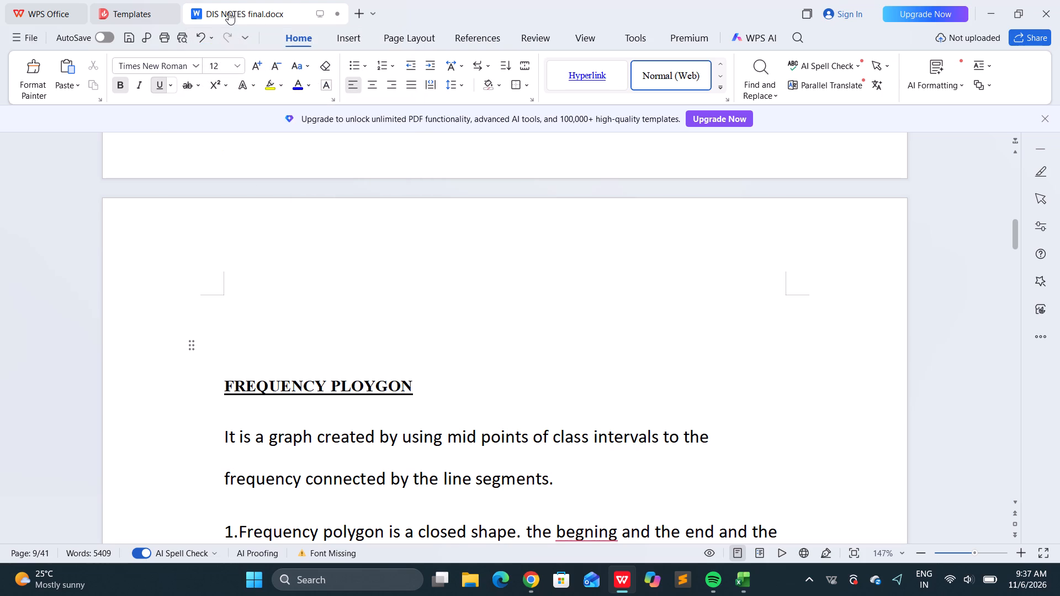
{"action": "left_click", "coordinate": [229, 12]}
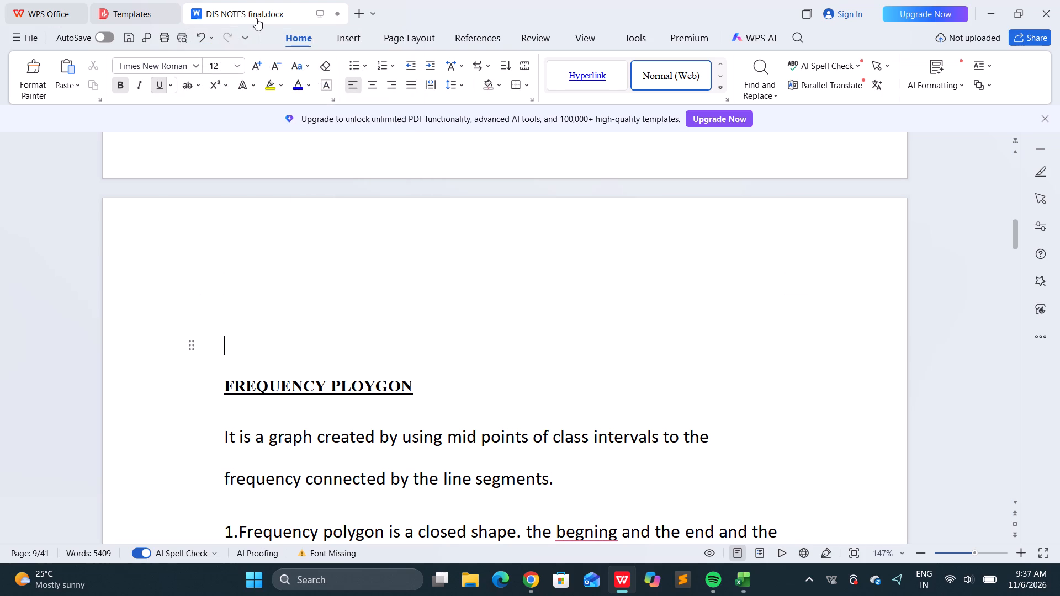
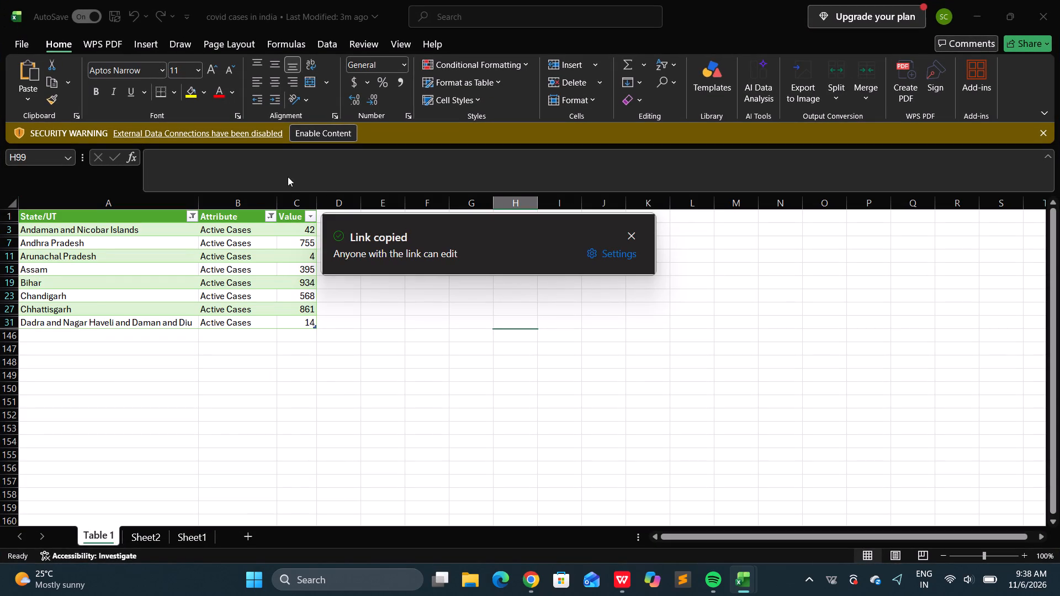
Dismiss the link-copied notice, search the recent files for "pop" and open the population data workbook.
{"action": "left_click", "coordinate": [20, 42]}
{"action": "left_click", "coordinate": [634, 238]}
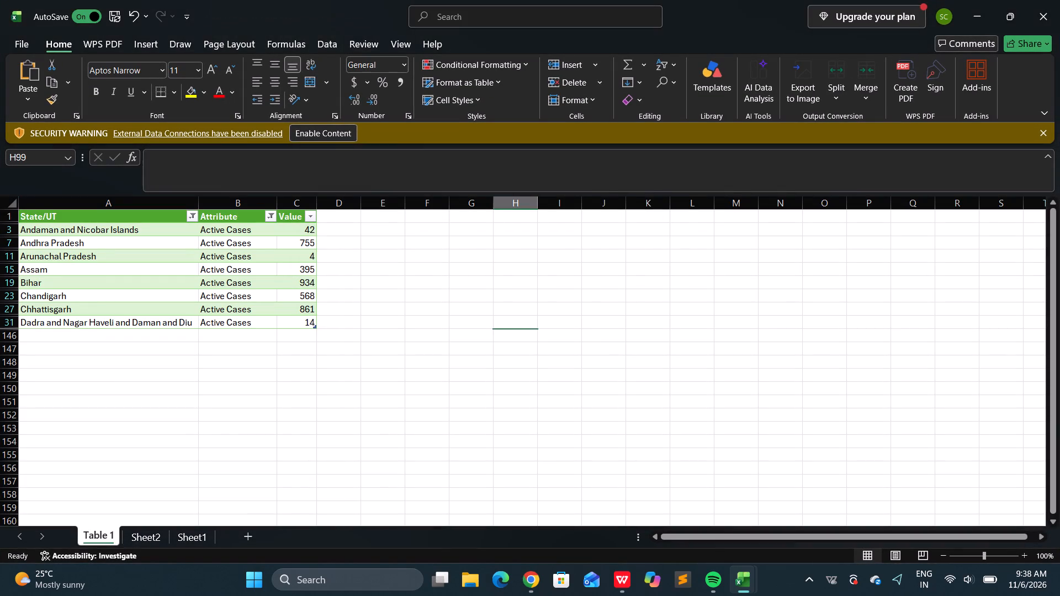
{"action": "left_click", "coordinate": [14, 45]}
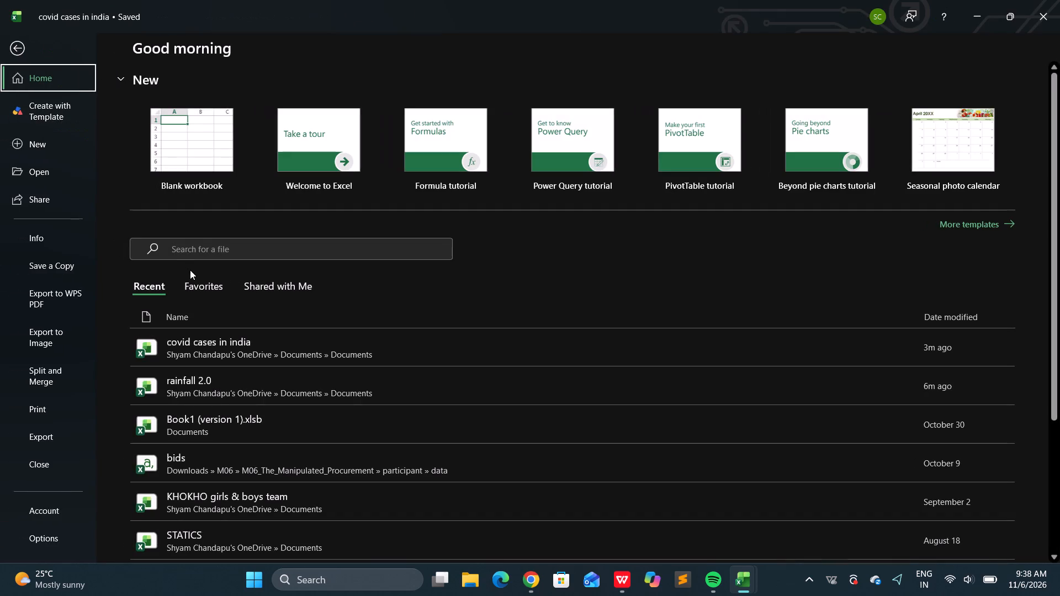
{"action": "left_click", "coordinate": [202, 246]}
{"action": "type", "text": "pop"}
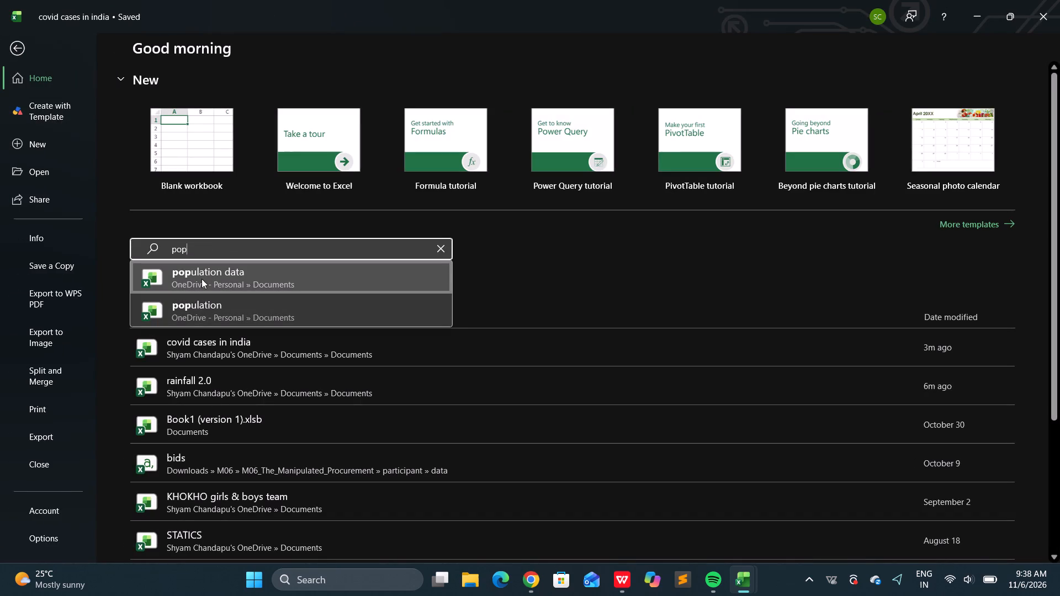
{"action": "double_click", "coordinate": [202, 279]}
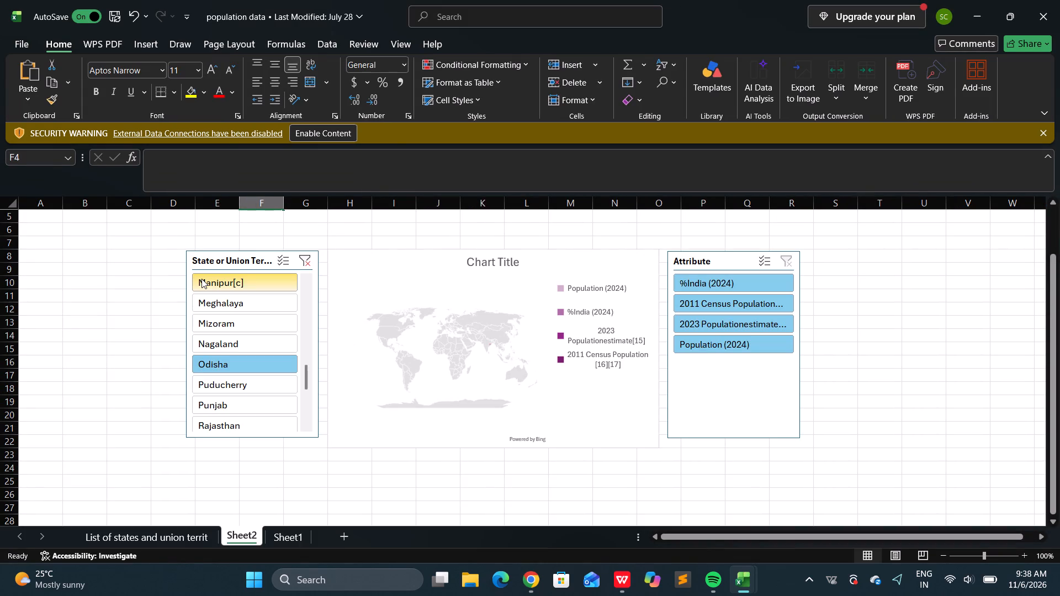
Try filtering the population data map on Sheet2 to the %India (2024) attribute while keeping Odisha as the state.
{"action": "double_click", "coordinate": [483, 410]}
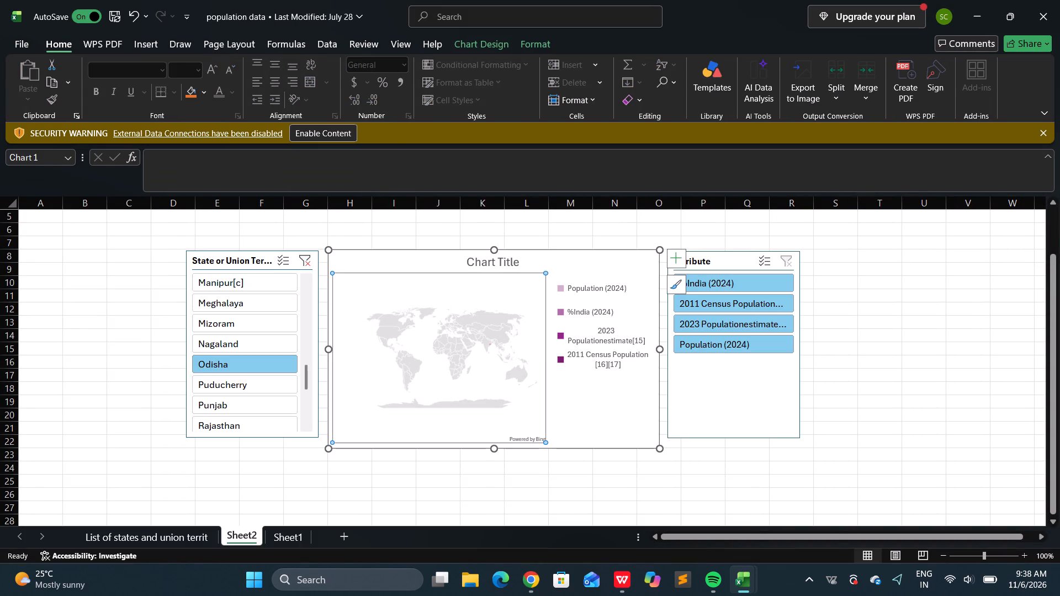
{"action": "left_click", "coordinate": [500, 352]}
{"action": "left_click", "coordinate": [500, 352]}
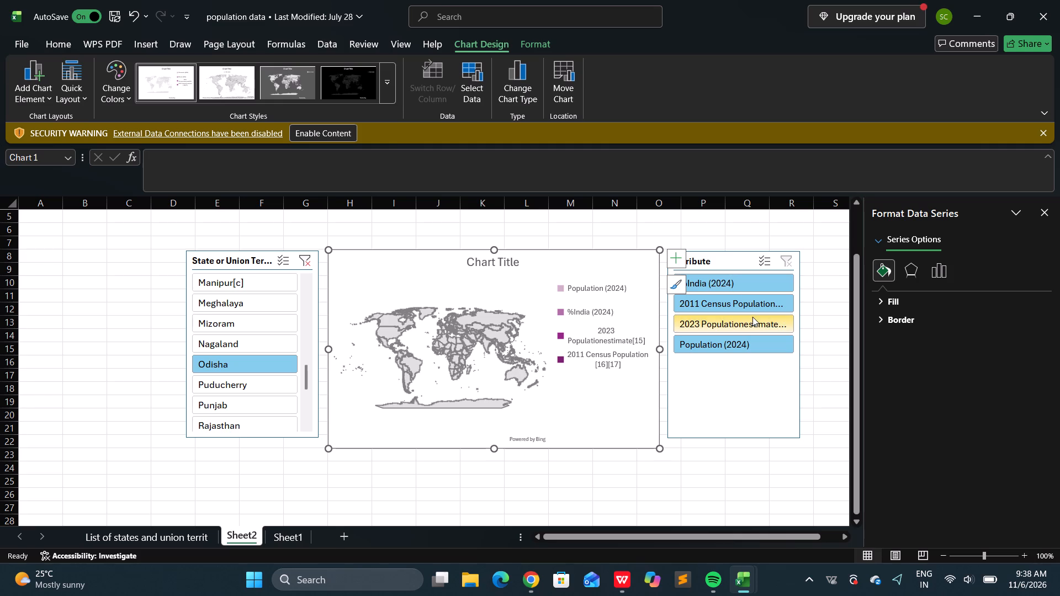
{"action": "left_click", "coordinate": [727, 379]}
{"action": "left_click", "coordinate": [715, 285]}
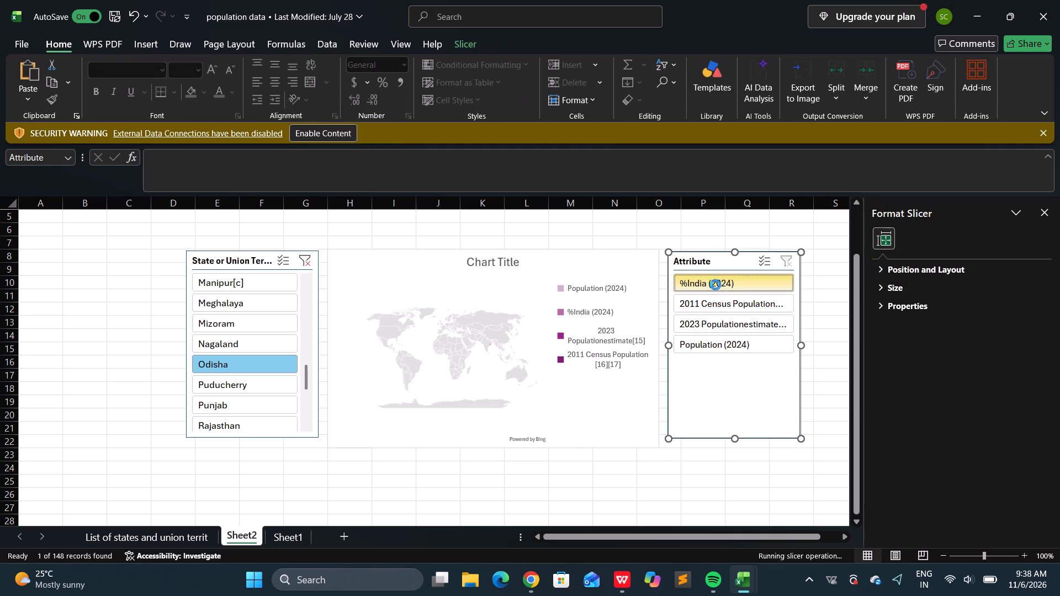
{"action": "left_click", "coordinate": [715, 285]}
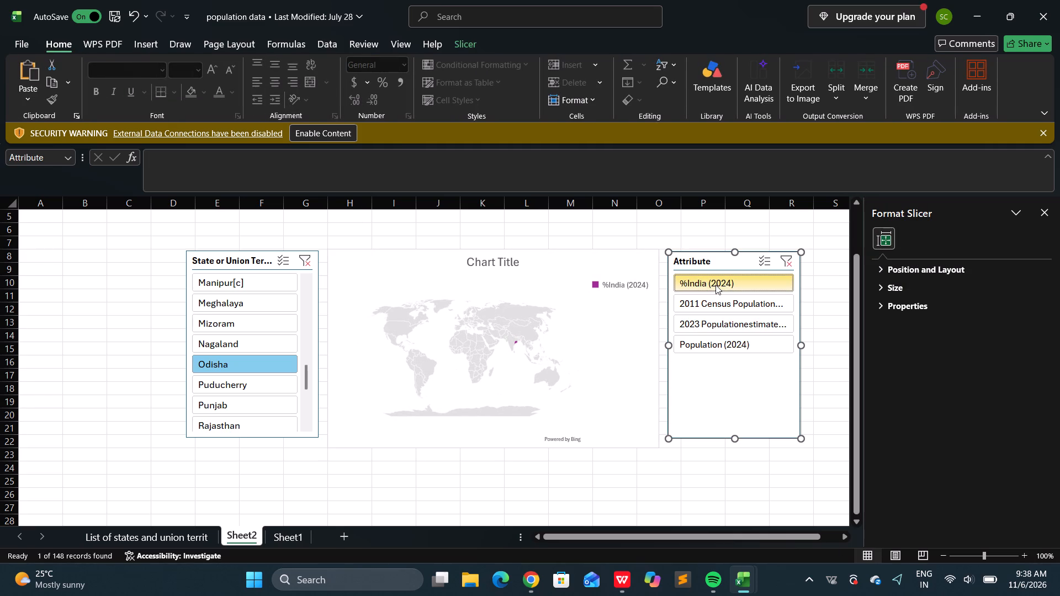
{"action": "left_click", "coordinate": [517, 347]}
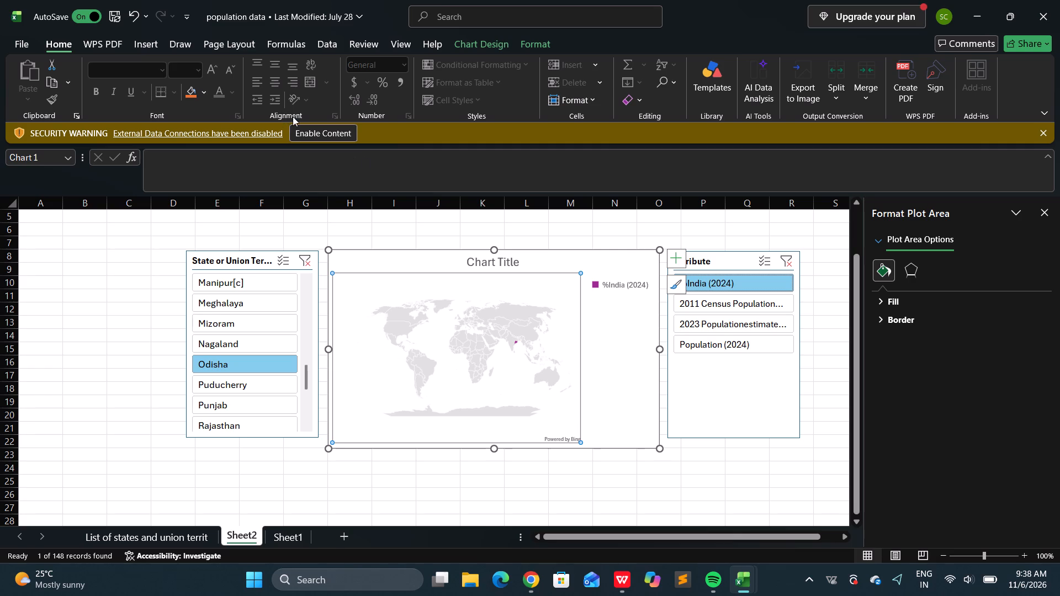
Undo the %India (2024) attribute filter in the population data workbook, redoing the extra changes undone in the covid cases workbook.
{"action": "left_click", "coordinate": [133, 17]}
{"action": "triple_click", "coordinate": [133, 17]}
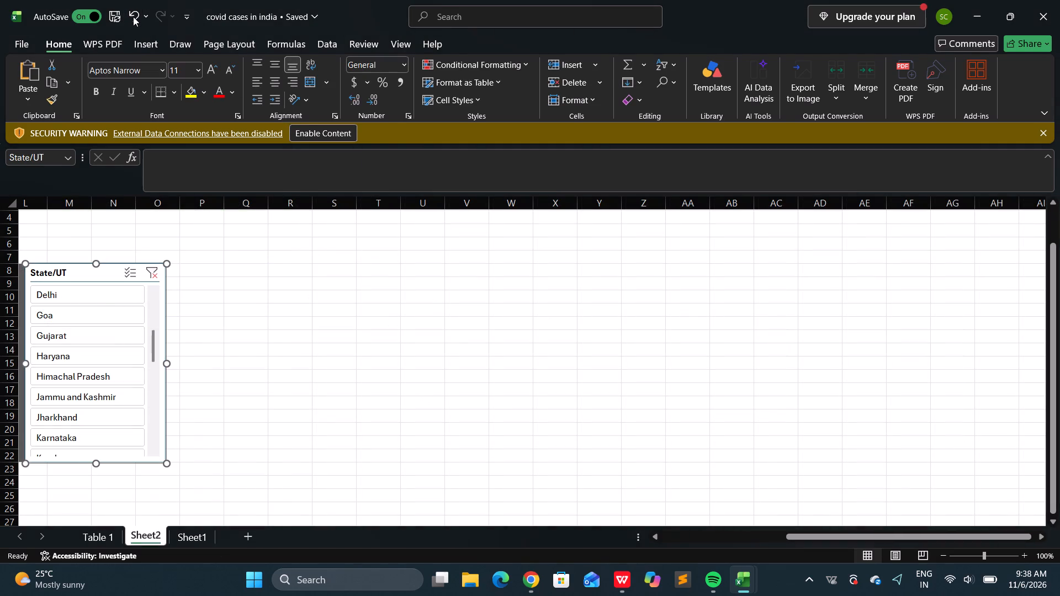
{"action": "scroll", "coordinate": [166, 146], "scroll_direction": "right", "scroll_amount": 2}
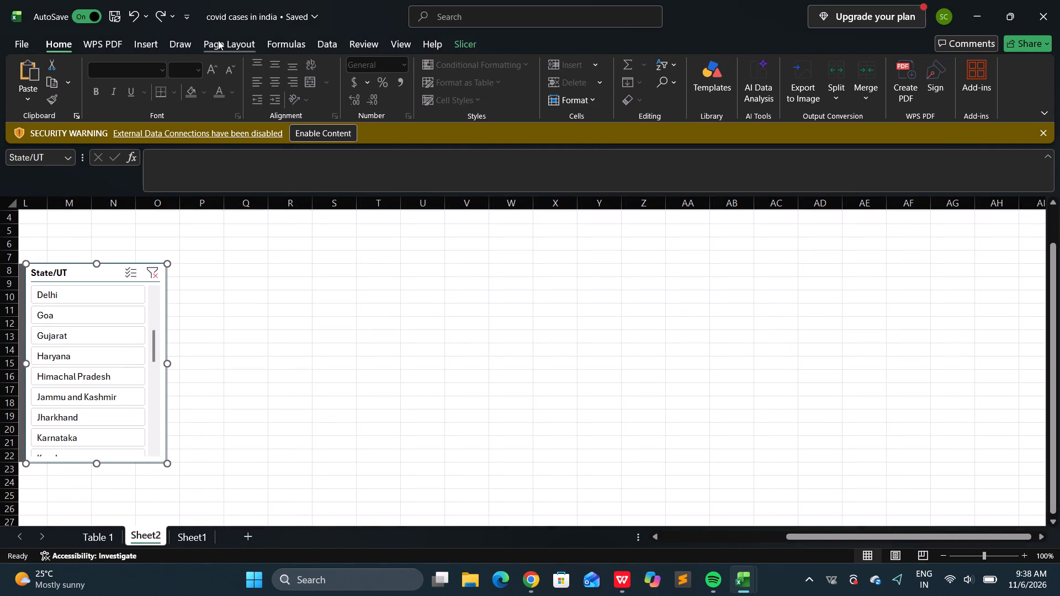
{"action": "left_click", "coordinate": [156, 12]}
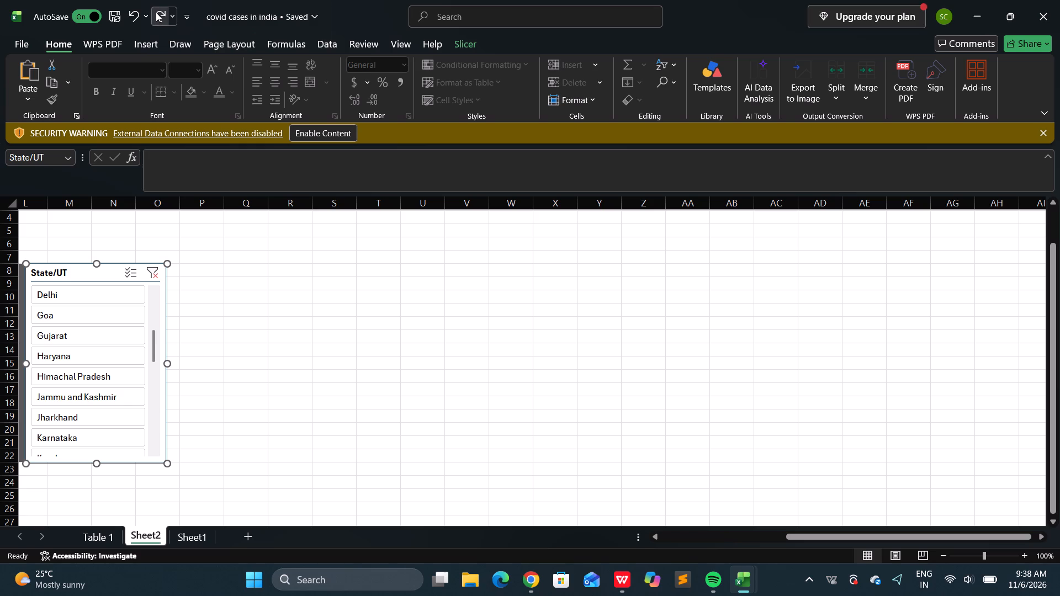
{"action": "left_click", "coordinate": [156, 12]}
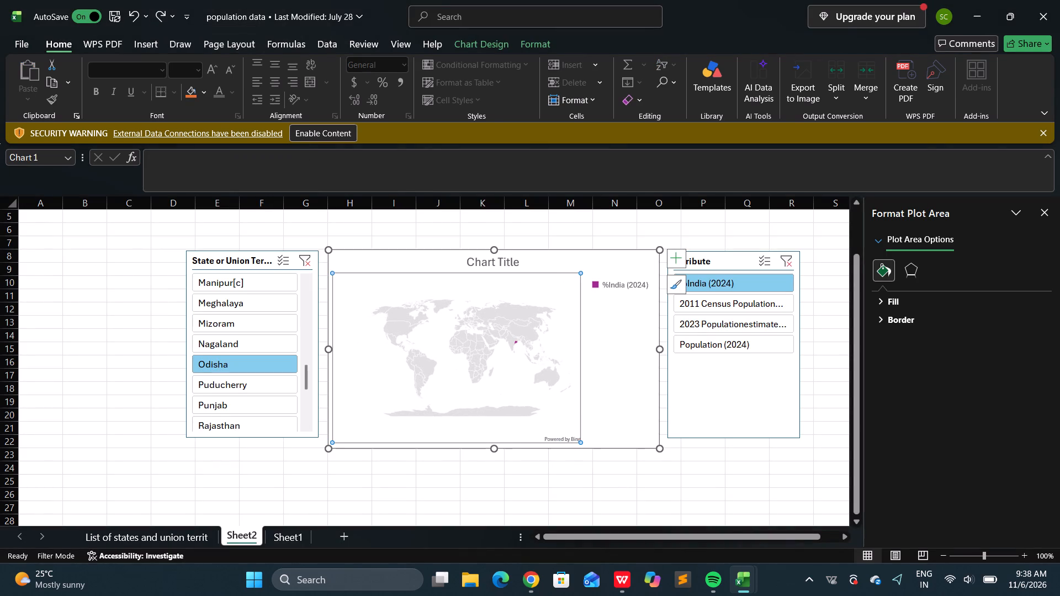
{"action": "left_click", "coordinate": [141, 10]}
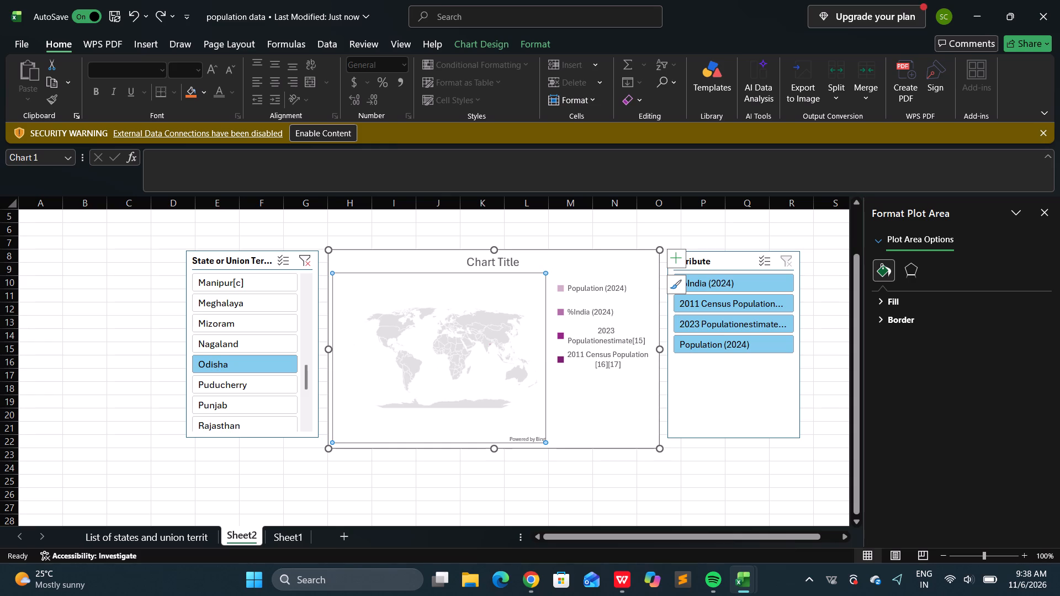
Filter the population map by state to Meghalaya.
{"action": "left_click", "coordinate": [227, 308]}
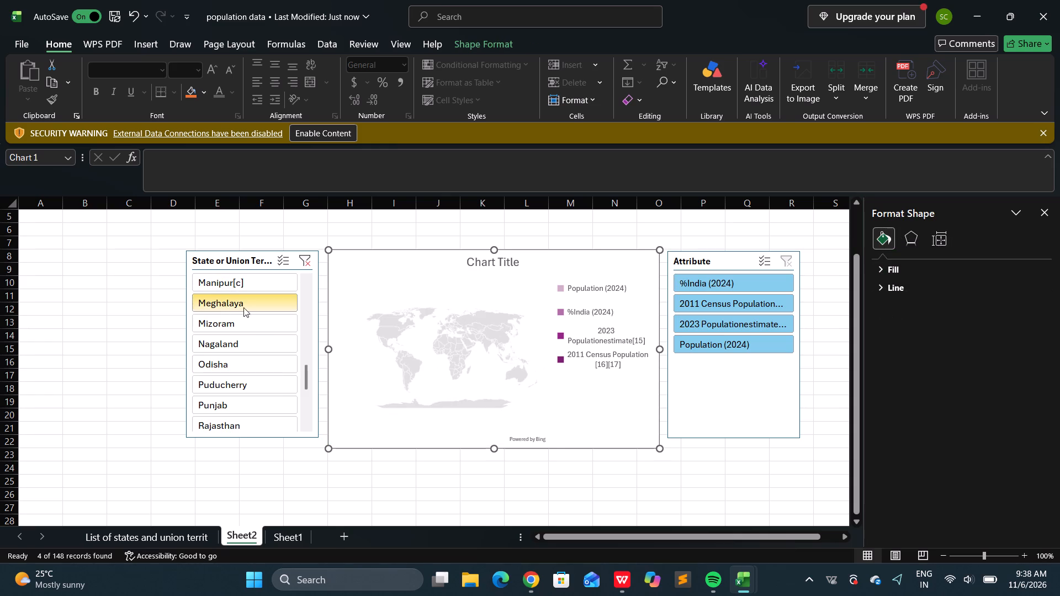
Set the map area of the population map's data series to Country/Region.
{"action": "left_click", "coordinate": [468, 348]}
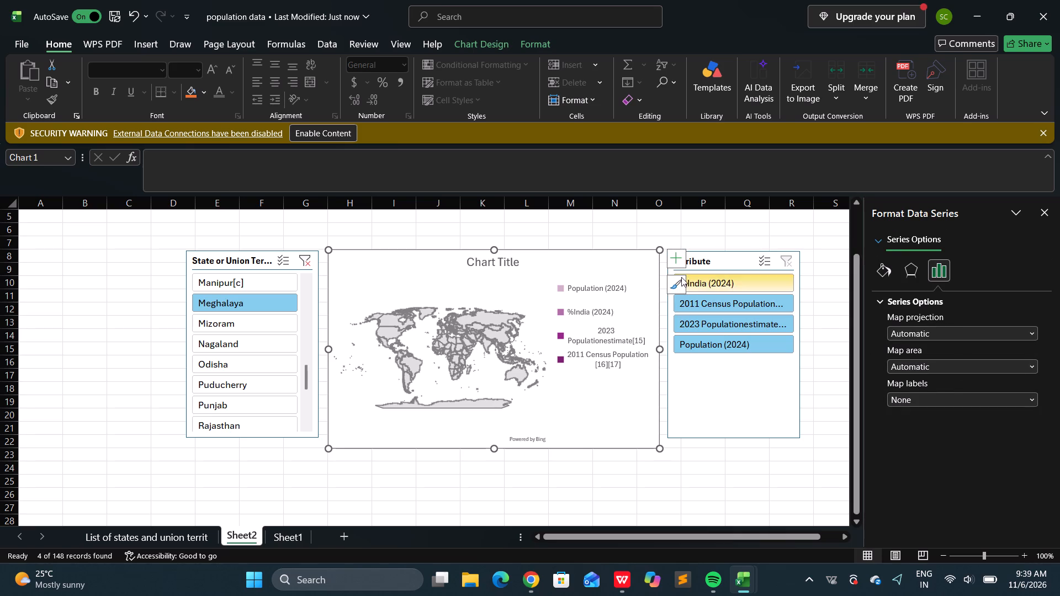
{"action": "scroll", "coordinate": [678, 262], "scroll_direction": "right", "scroll_amount": 2}
{"action": "scroll", "coordinate": [794, 340], "scroll_direction": "right", "scroll_amount": 1}
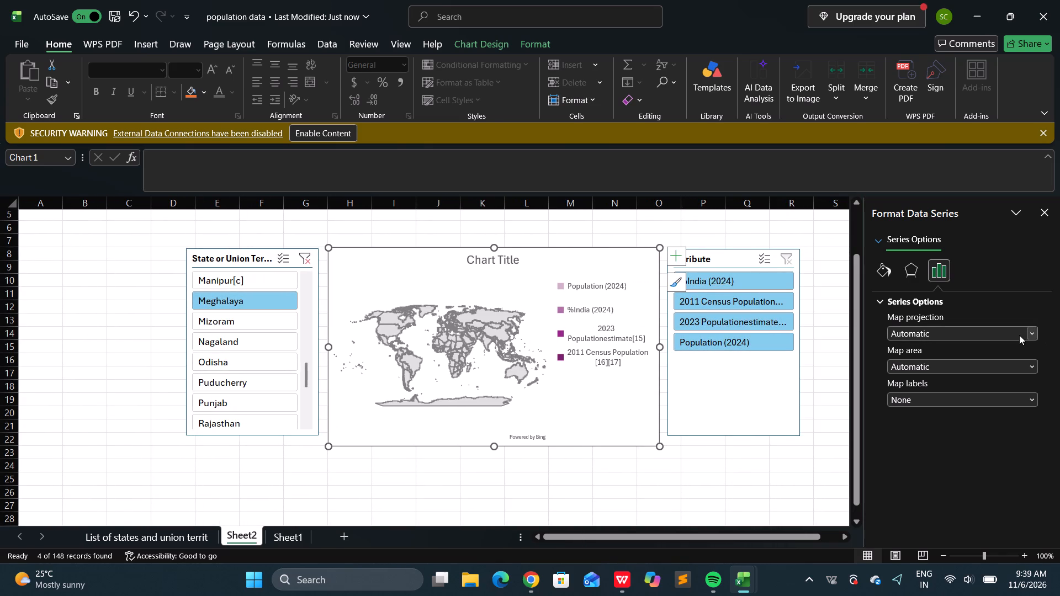
{"action": "left_click", "coordinate": [1032, 331]}
{"action": "left_click", "coordinate": [1032, 331]}
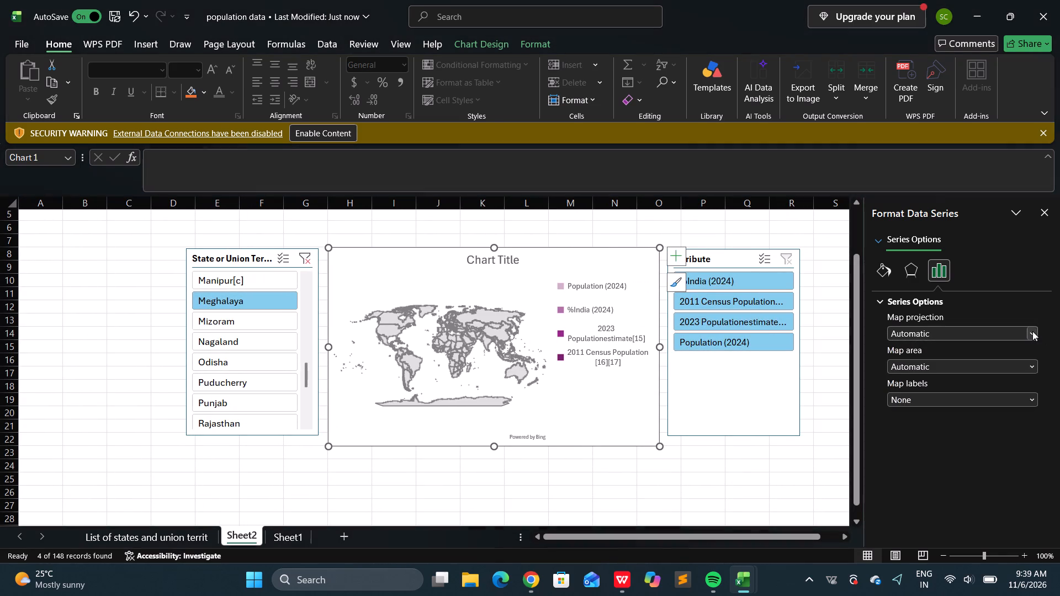
{"action": "left_click", "coordinate": [1032, 331]}
{"action": "left_click", "coordinate": [1011, 412]}
{"action": "left_click", "coordinate": [1032, 366]}
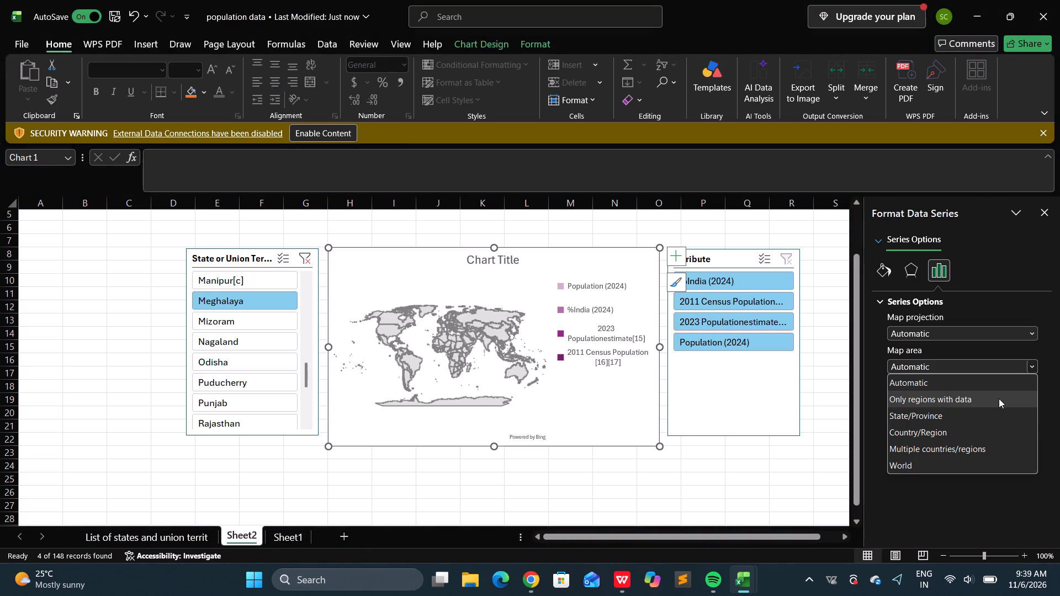
{"action": "left_click", "coordinate": [985, 432]}
{"action": "scroll", "coordinate": [987, 396], "scroll_direction": "down", "scroll_amount": 1}
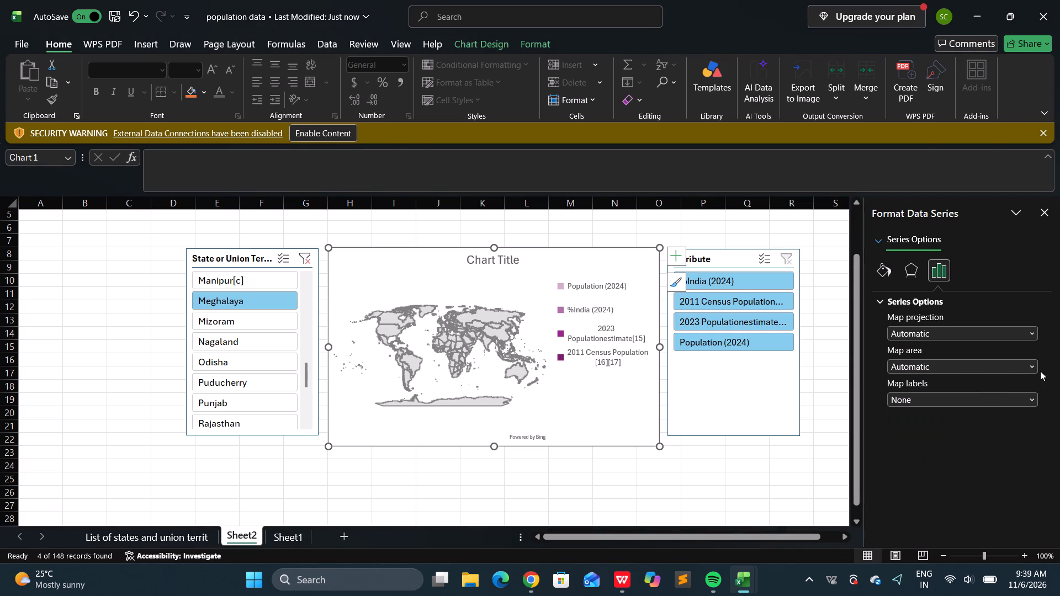
{"action": "scroll", "coordinate": [1040, 371], "scroll_direction": "down", "scroll_amount": 1}
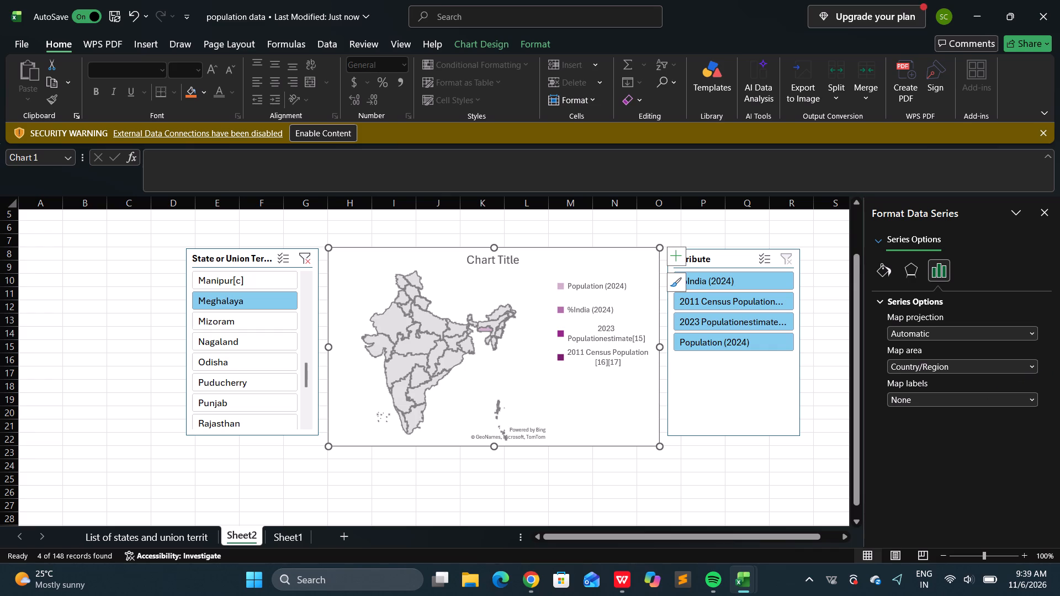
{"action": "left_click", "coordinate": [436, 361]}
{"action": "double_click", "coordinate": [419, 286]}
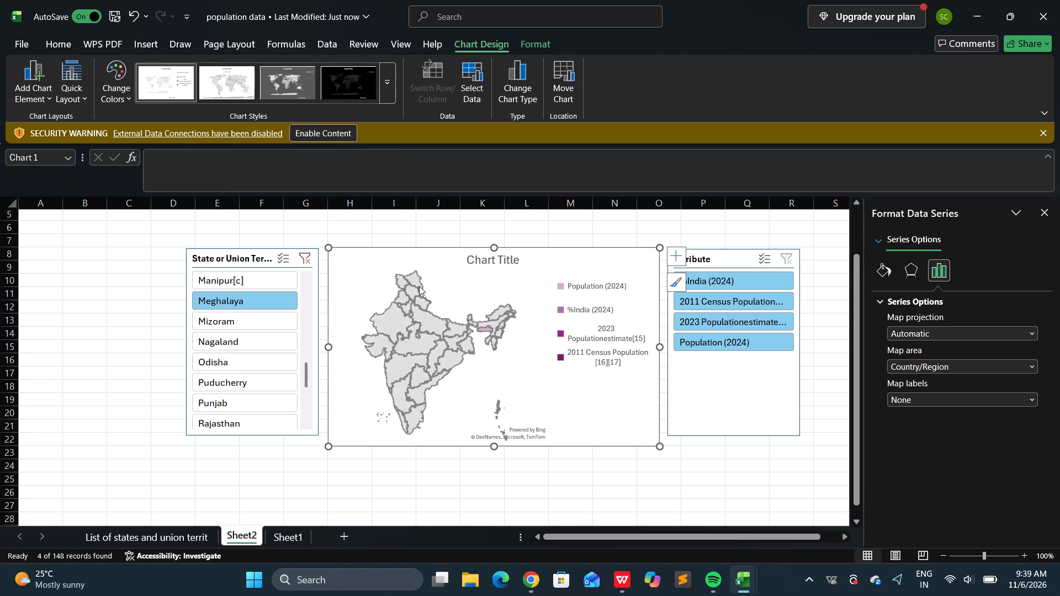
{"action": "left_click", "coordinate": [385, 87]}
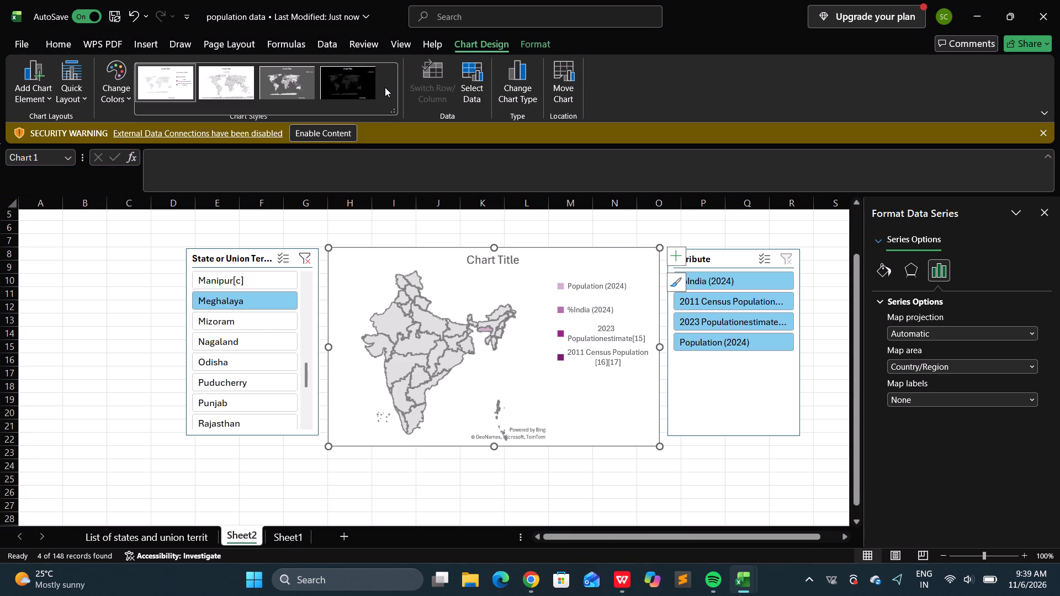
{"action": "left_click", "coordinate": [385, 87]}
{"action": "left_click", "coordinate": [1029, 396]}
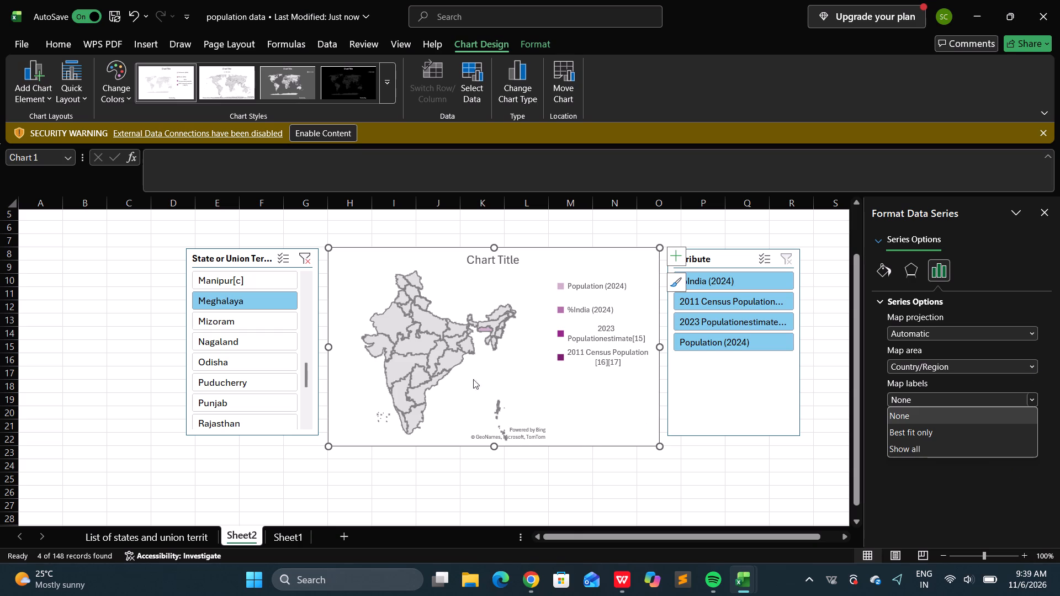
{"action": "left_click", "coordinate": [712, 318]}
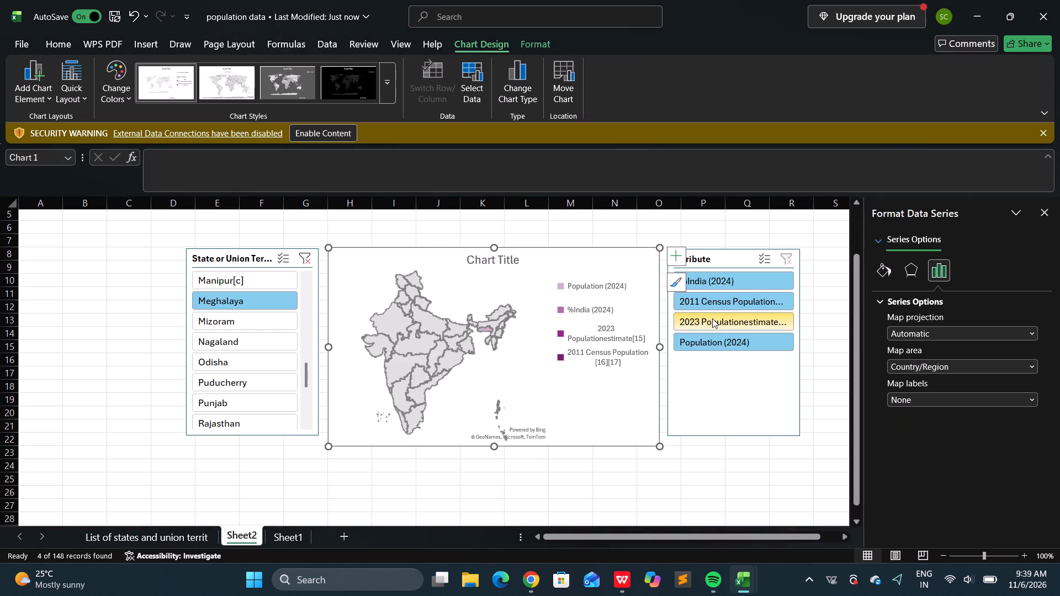
Filter the population map to the 2023 Populationestimate attribute and compare Nagaland with Punjab, ending on Nagaland.
{"action": "left_click", "coordinate": [712, 318]}
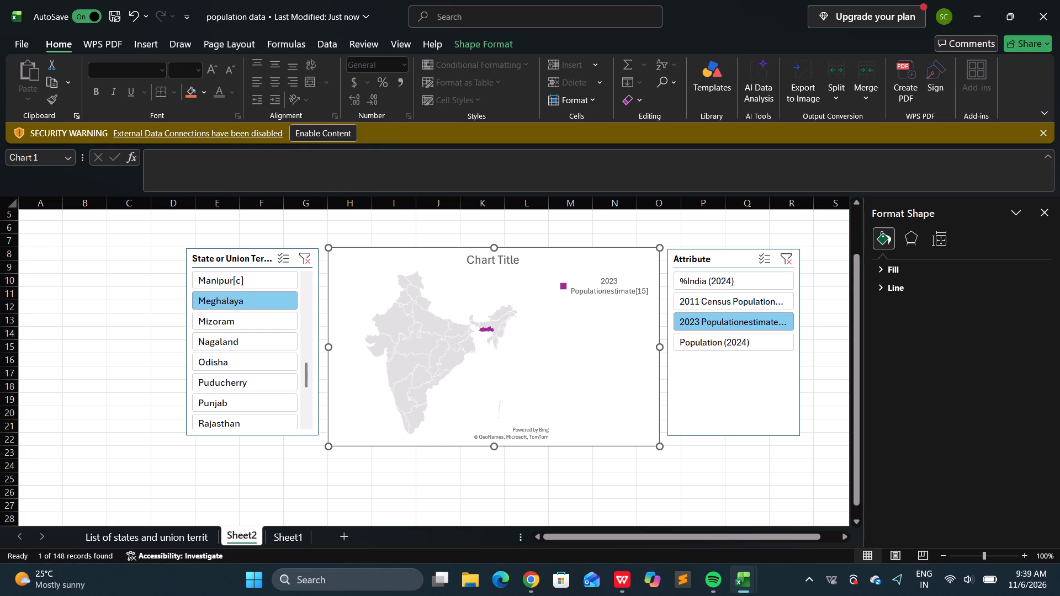
{"action": "left_click", "coordinate": [744, 311]}
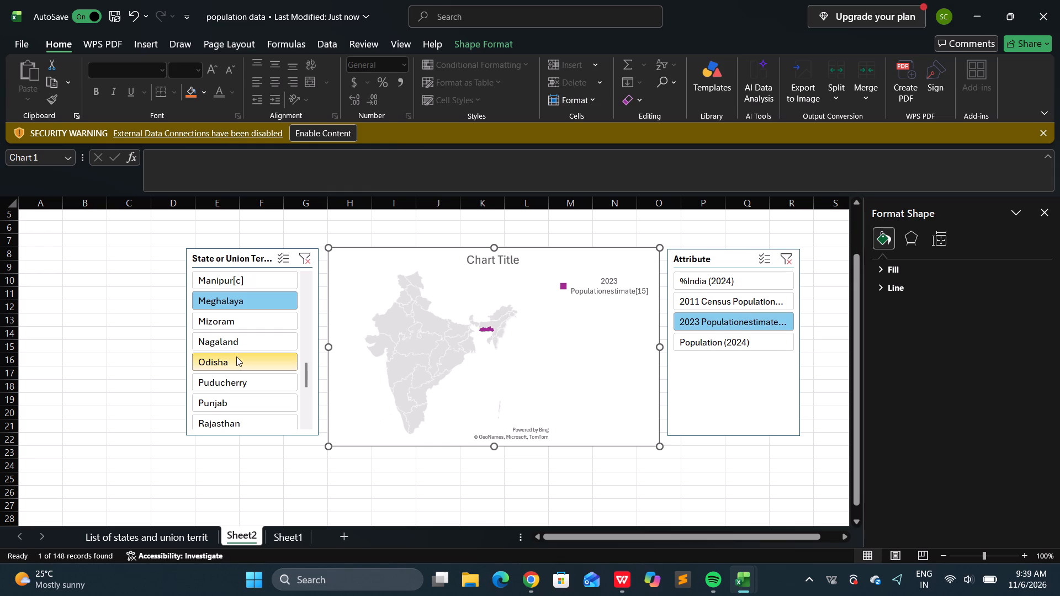
{"action": "left_click", "coordinate": [235, 344]}
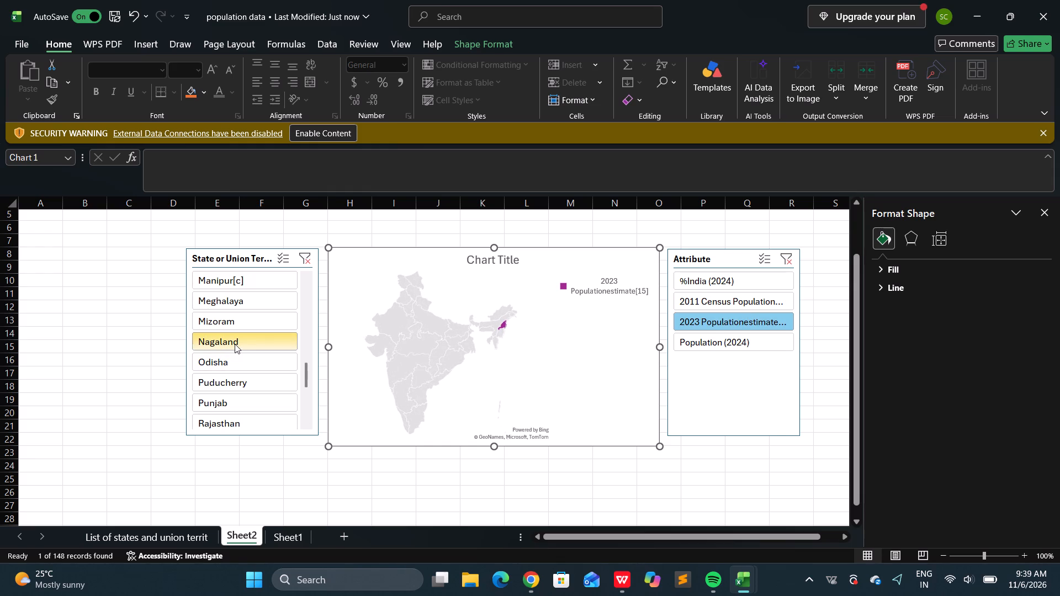
{"action": "left_click", "coordinate": [235, 344]}
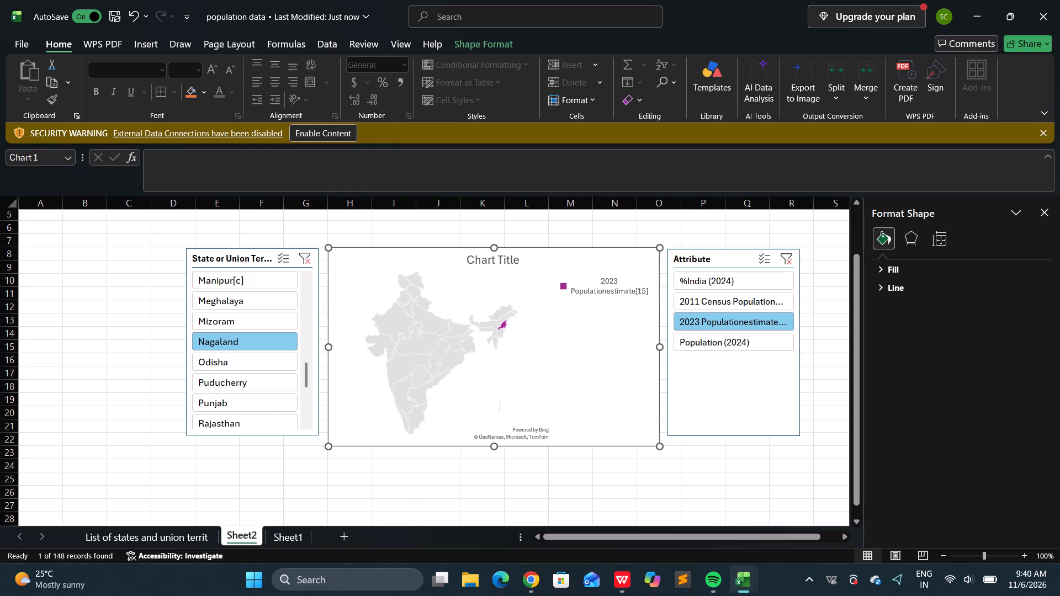
{"action": "left_click", "coordinate": [264, 406]}
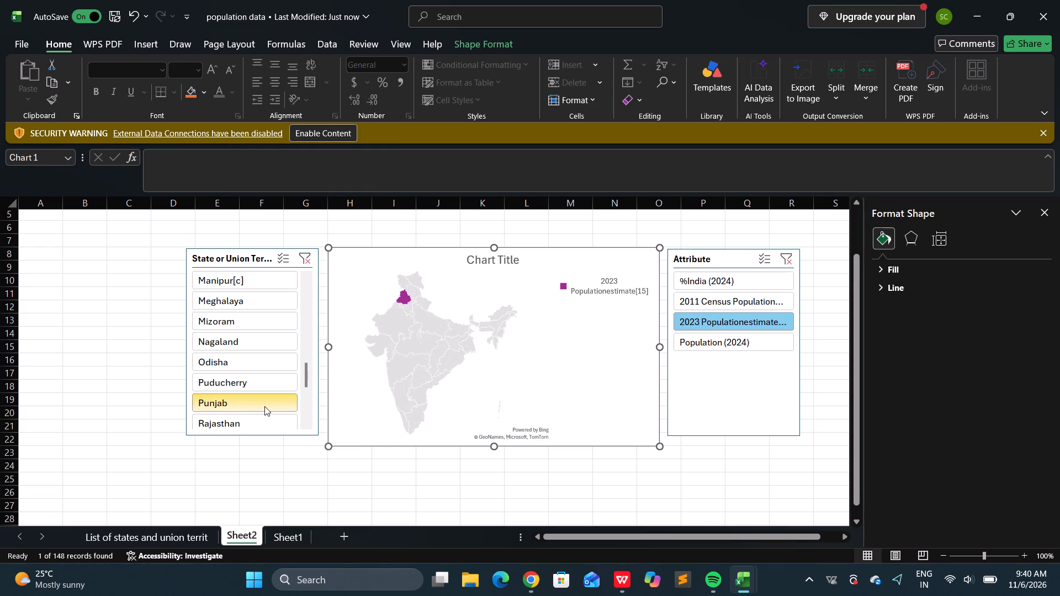
{"action": "left_click", "coordinate": [250, 343]}
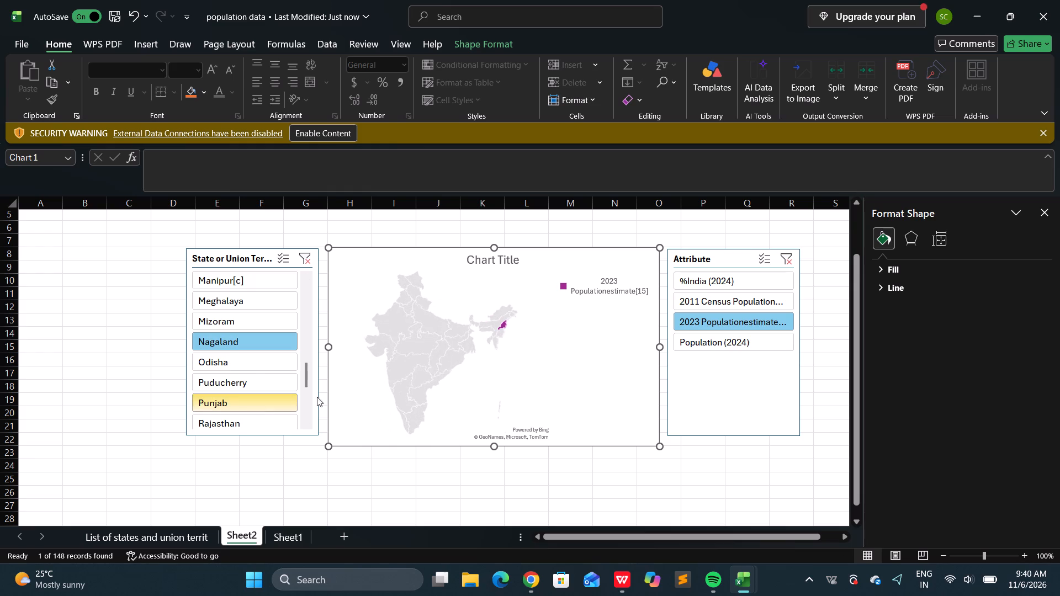
Switch the map's attribute filter to %India (2024), trying the state Manipur[c] before returning to Nagaland.
{"action": "left_click", "coordinate": [730, 279]}
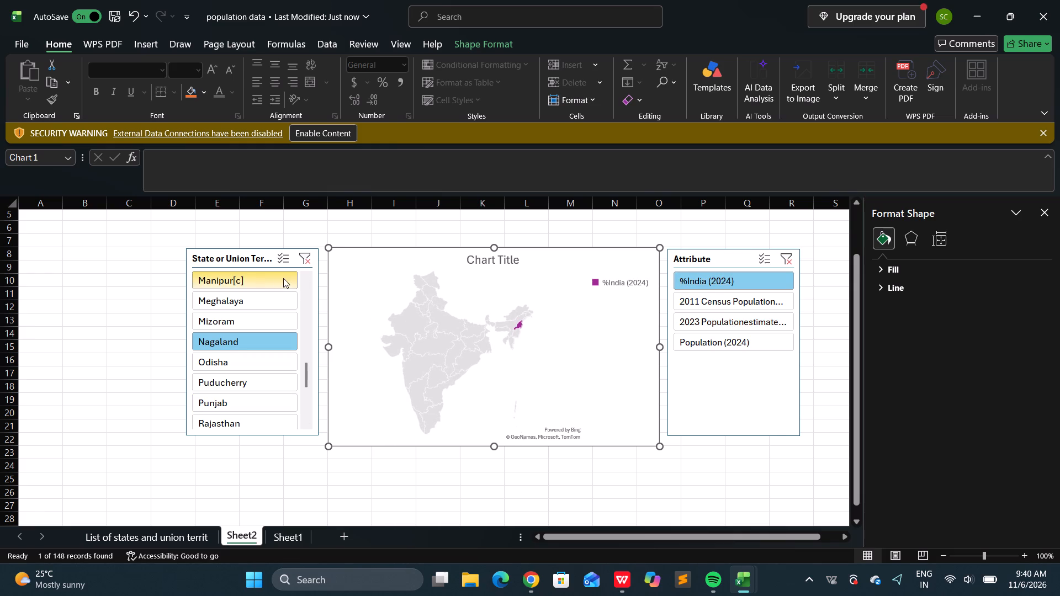
{"action": "left_click", "coordinate": [261, 279]}
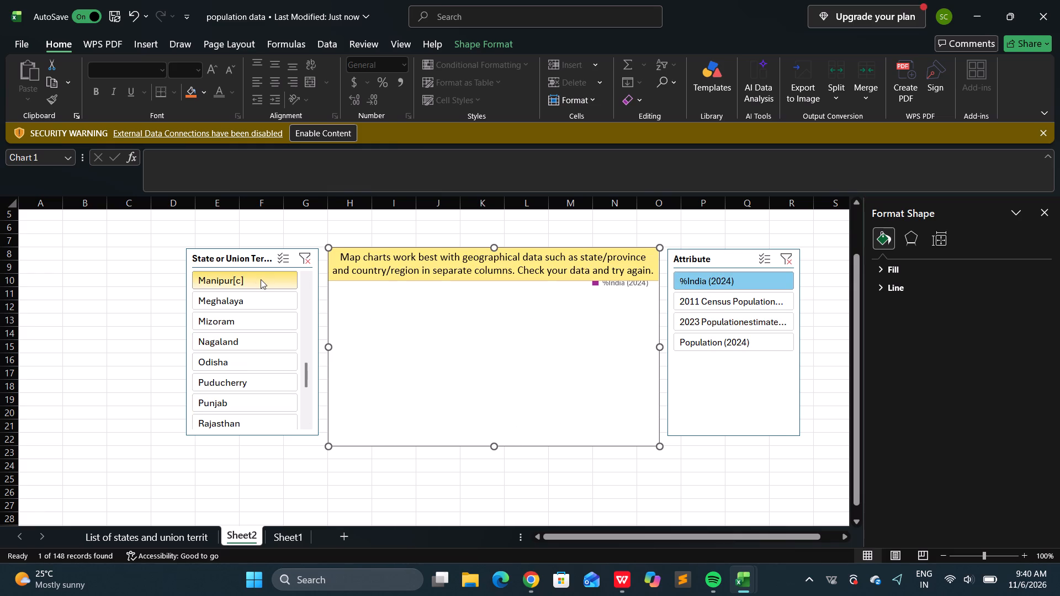
{"action": "left_click", "coordinate": [237, 332]}
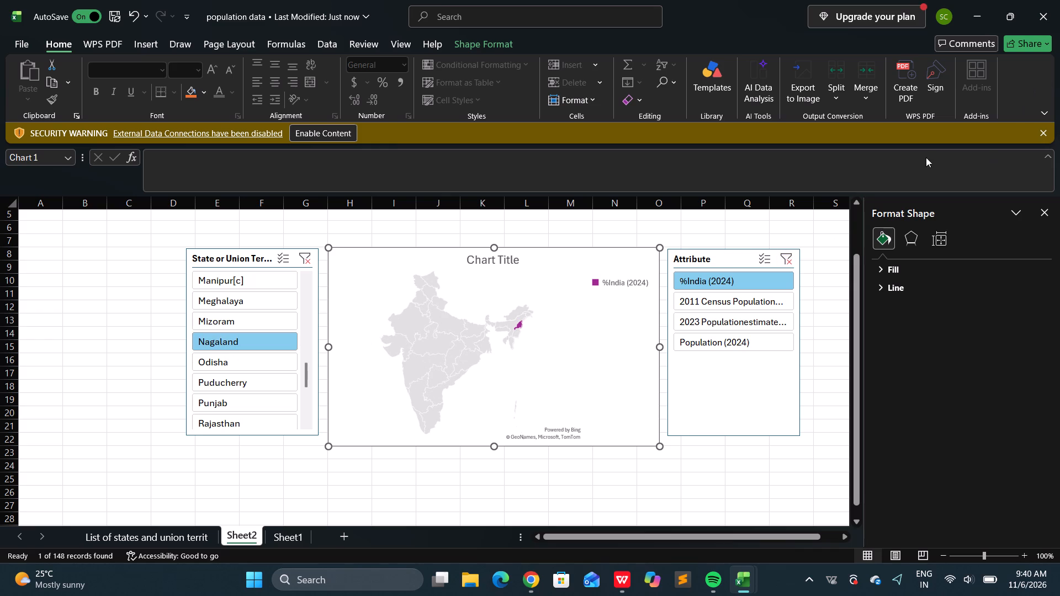
{"action": "left_click", "coordinate": [703, 372]}
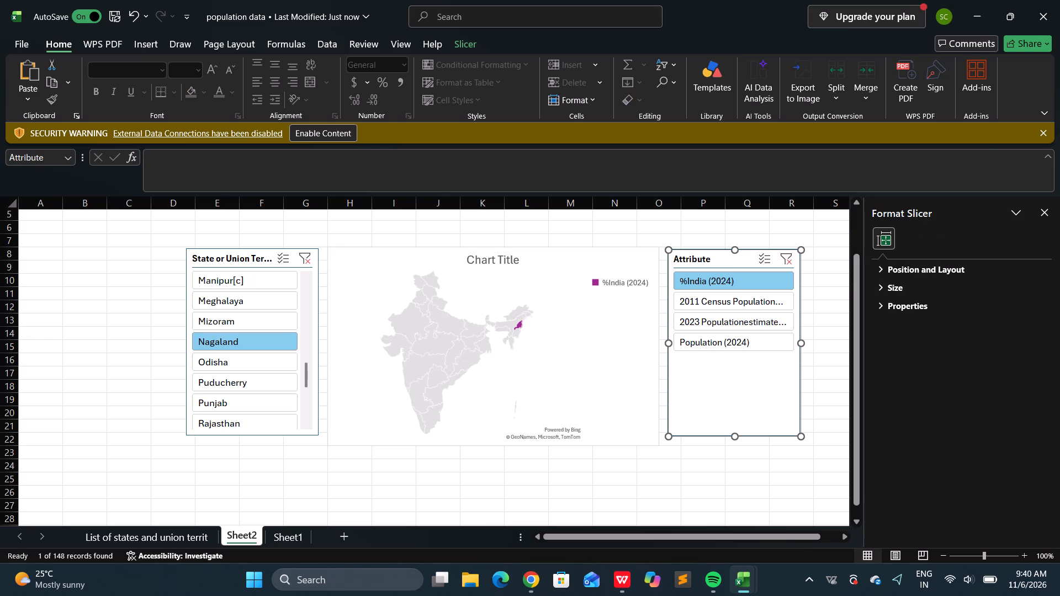
Nudge the Attribute slicer sideways until it sits flush against the right edge of the India population map.
{"action": "key", "text": "Left"}
{"action": "key", "text": "Left"}
{"action": "key", "text": "Left"}
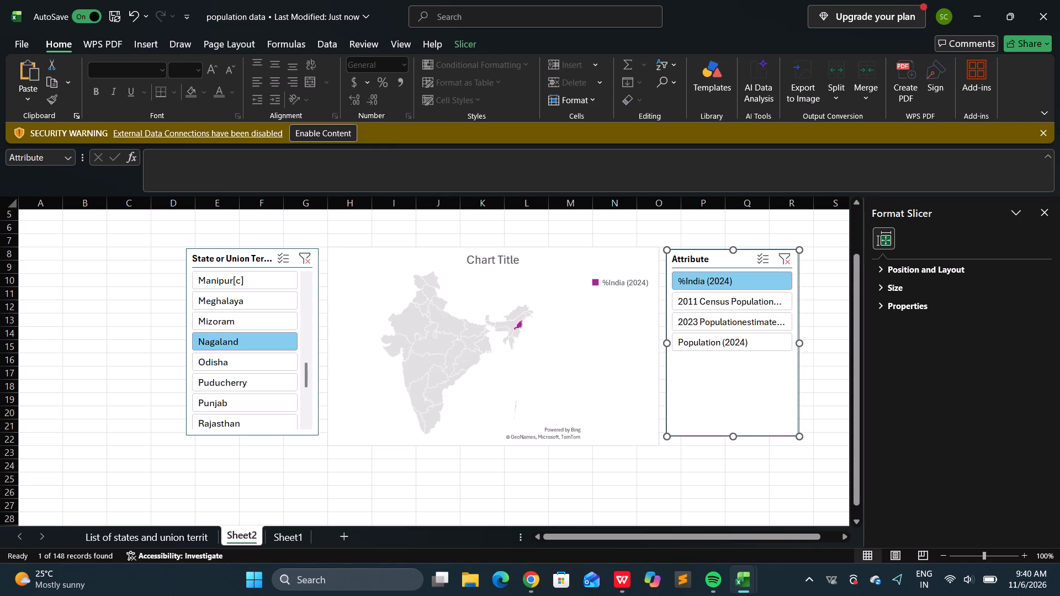
{"action": "key", "text": "Left"}
{"action": "key", "text": "Left"}
{"action": "key", "text": "Left"}
{"action": "key", "text": "Left"}
{"action": "key", "text": "Left"}
{"action": "key", "text": "Left"}
{"action": "key", "text": "Left"}
{"action": "key", "text": "Left"}
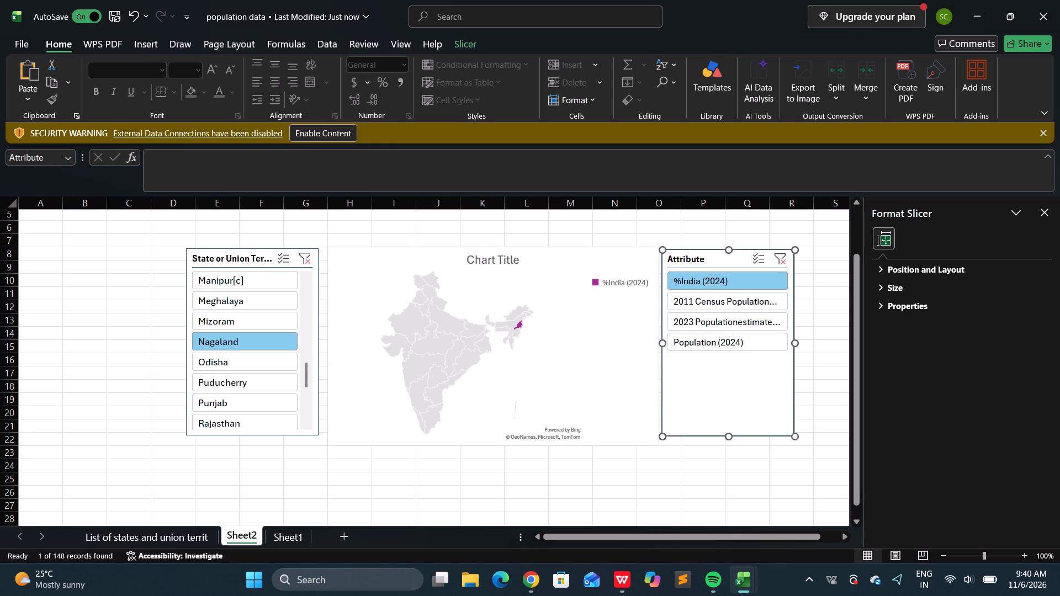
{"action": "key", "text": "Left"}
{"action": "key", "text": "Left"}
{"action": "key", "text": "Left"}
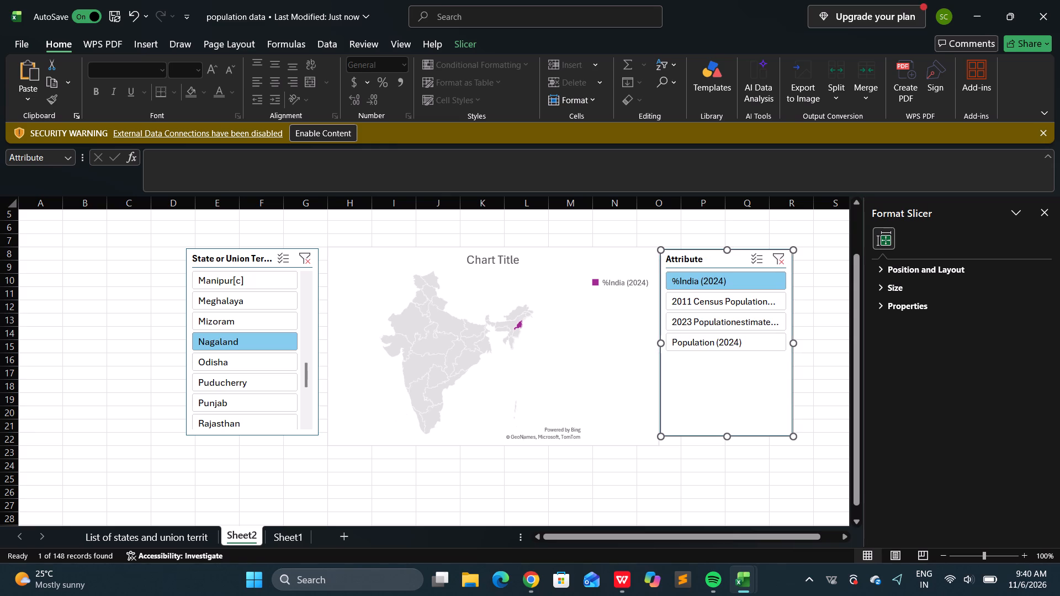
Nudge the State or Union Territory slicer sideways until it sits flush against the left edge of the India population map.
{"action": "left_click", "coordinate": [269, 254]}
{"action": "key", "text": "Right"}
{"action": "key", "text": "Right"}
{"action": "key", "text": "Right"}
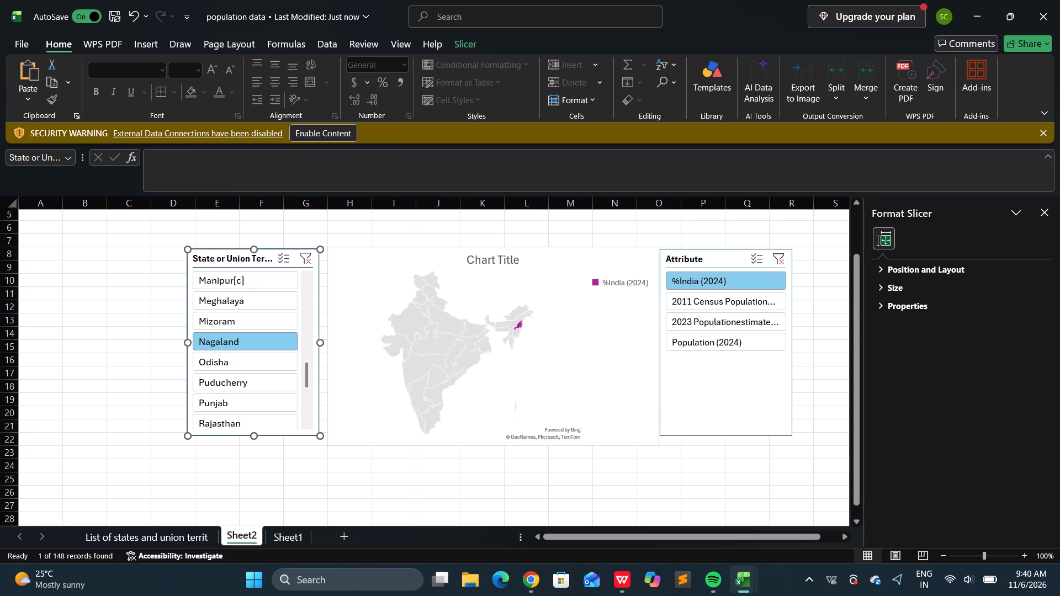
{"action": "key", "text": "Right"}
{"action": "key", "text": "Right"}
{"action": "key", "text": "Right"}
{"action": "key", "text": "Right"}
{"action": "key", "text": "Right"}
{"action": "key", "text": "Right"}
{"action": "key", "text": "Right"}
{"action": "key", "text": "Right"}
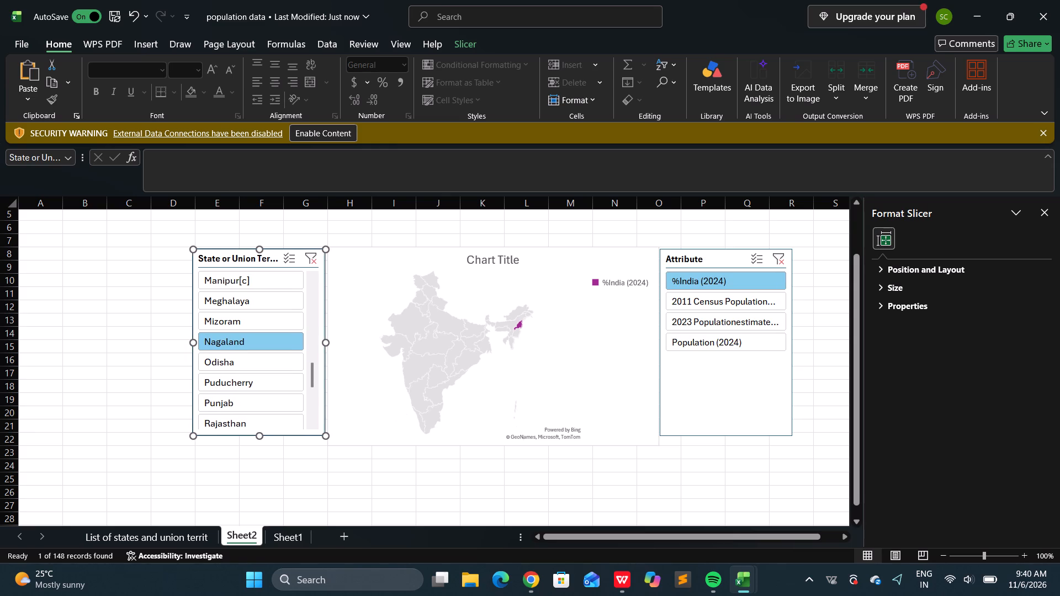
{"action": "key", "text": "Right"}
{"action": "key", "text": "Right"}
{"action": "key", "text": "Right"}
{"action": "key", "text": "Right"}
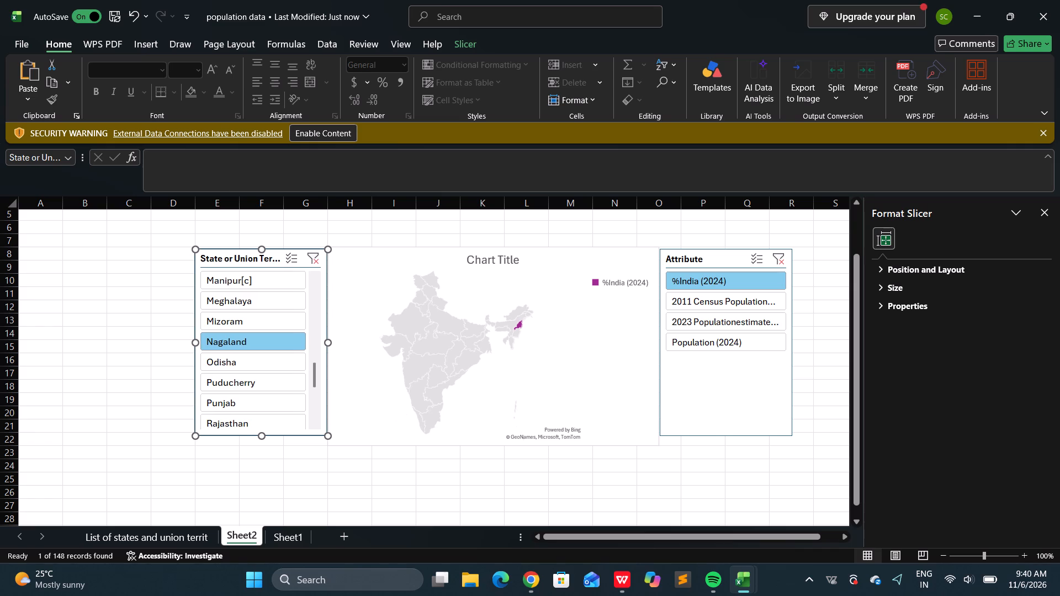
Open the sharing dialog for the population data workbook.
{"action": "left_click", "coordinate": [1033, 42]}
{"action": "left_click", "coordinate": [1025, 91]}
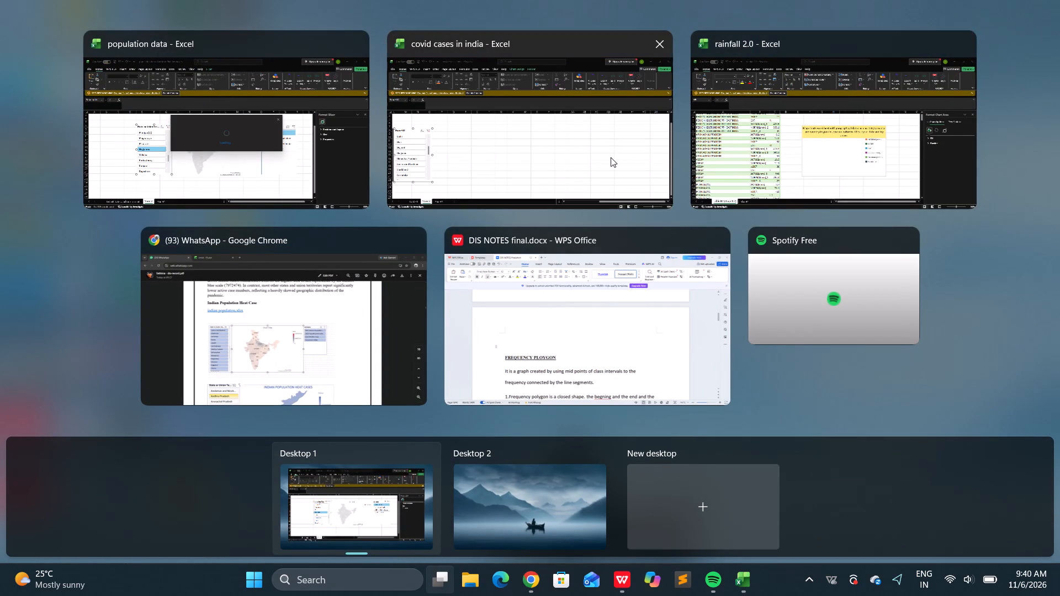
Switch to the DIS NOTES final document in WPS Office and go back through the pages before the frequency polygon section.
{"action": "left_click", "coordinate": [595, 316]}
{"action": "scroll", "coordinate": [595, 316], "scroll_direction": "up", "scroll_amount": 1}
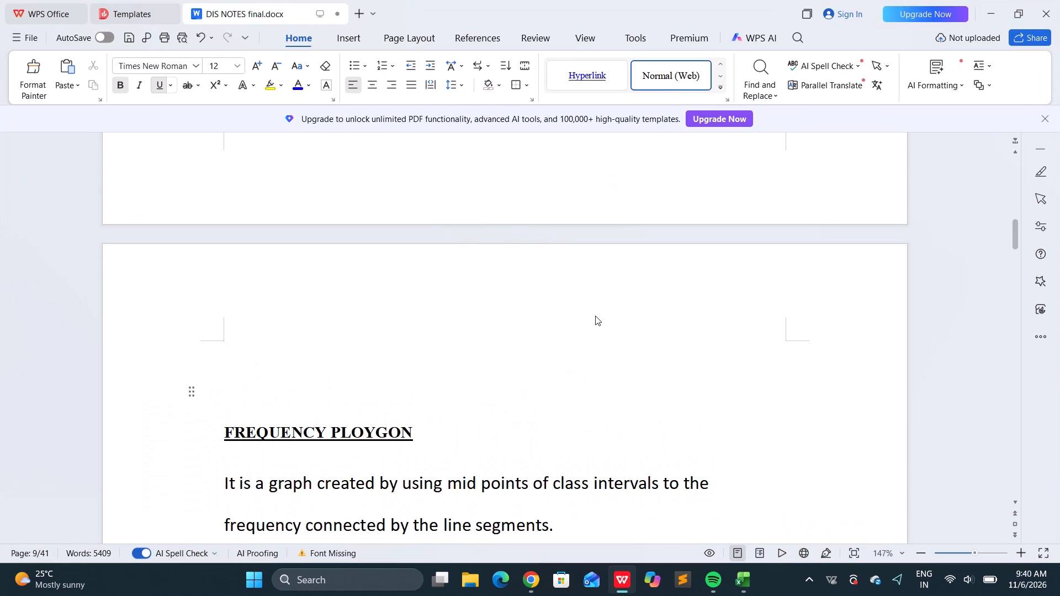
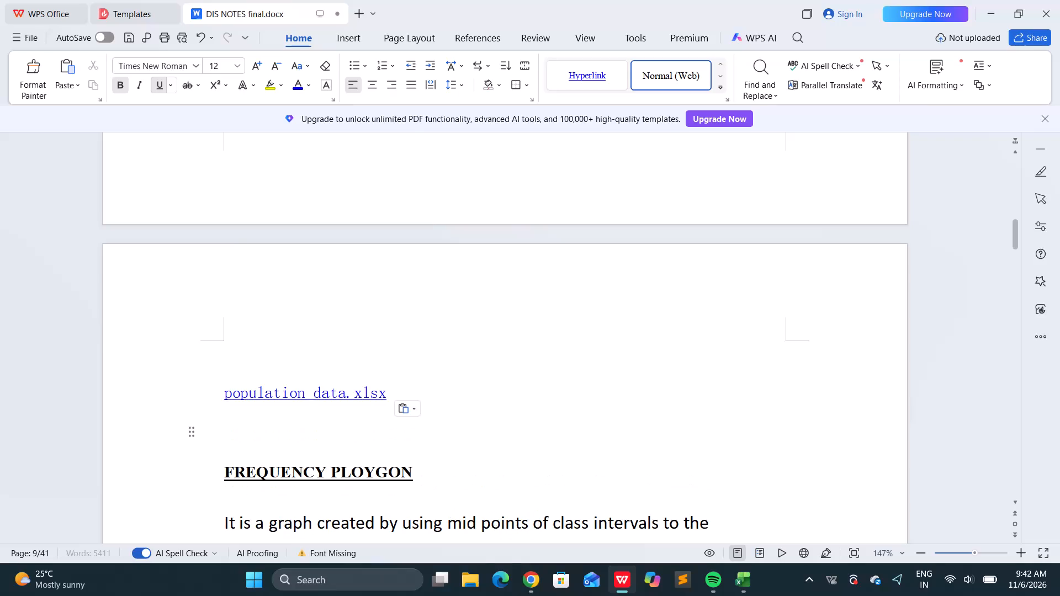
Insert the label "DATA :" directly before the population data.xlsx link above the FREQUENCY PLOYGON heading.
{"action": "left_click", "coordinate": [222, 396]}
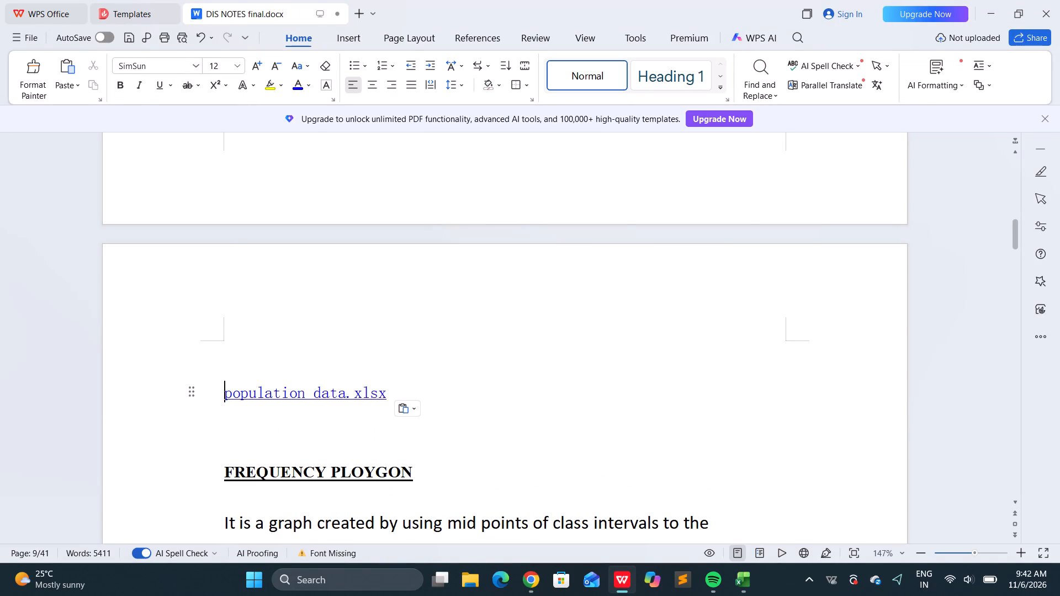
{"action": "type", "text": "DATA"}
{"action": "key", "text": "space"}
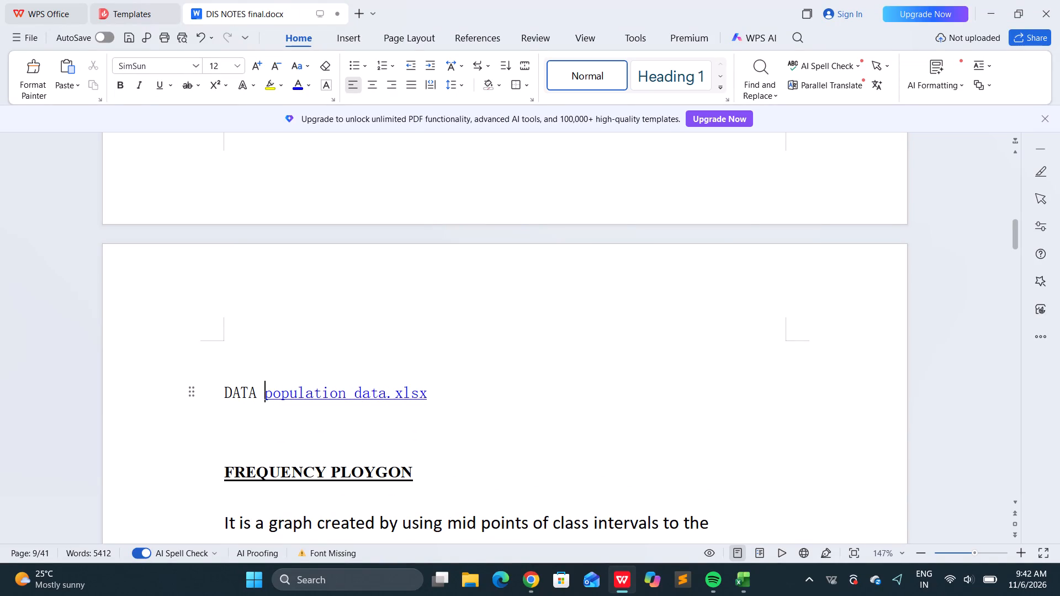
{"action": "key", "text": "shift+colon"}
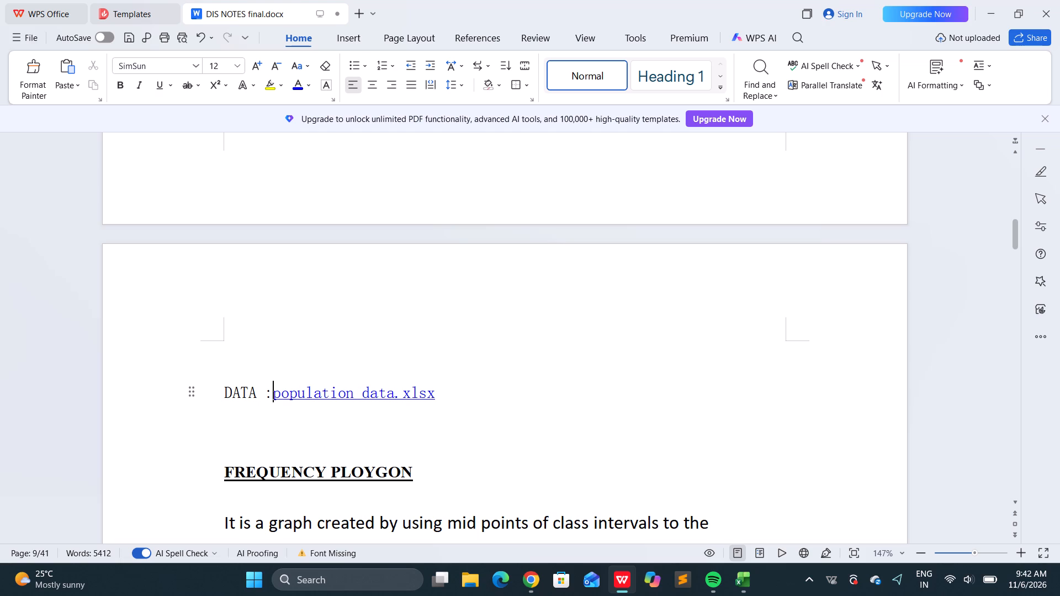
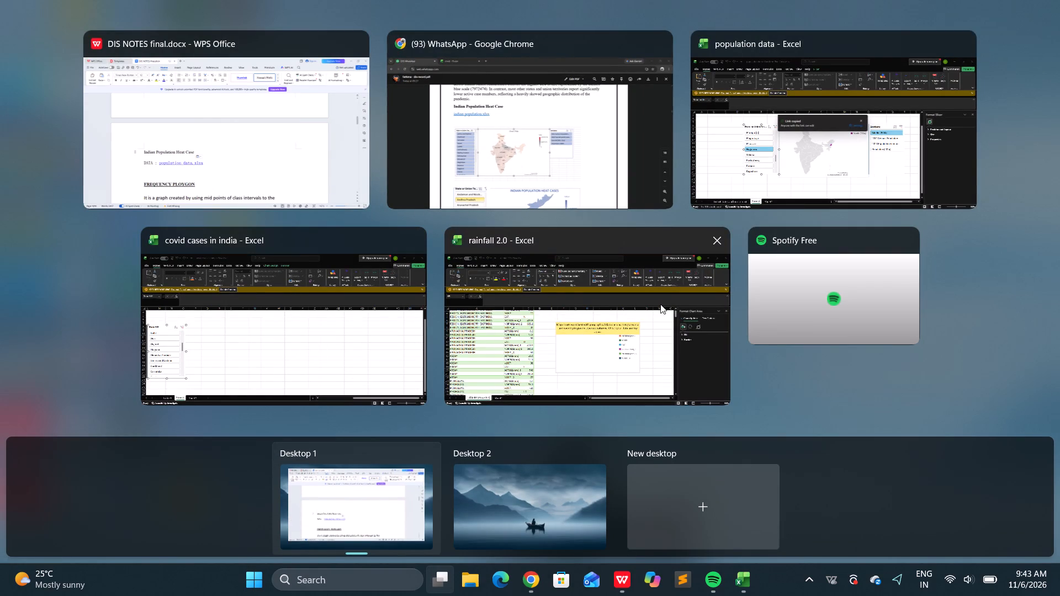
Switch to the population data workbook in Excel and dismiss the sharing link notice over the India population map.
{"action": "left_click", "coordinate": [807, 137]}
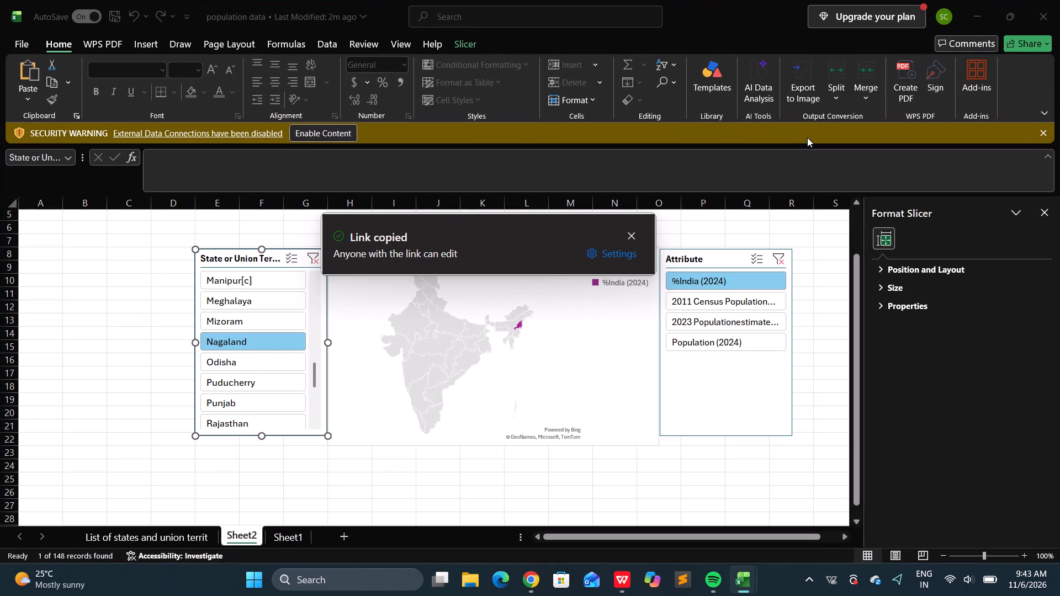
{"action": "triple_click", "coordinate": [180, 379]}
Capture a screenshot of the India population map together with the State or Union Territory and Attribute slicers on either side.
{"action": "left_click", "coordinate": [627, 230]}
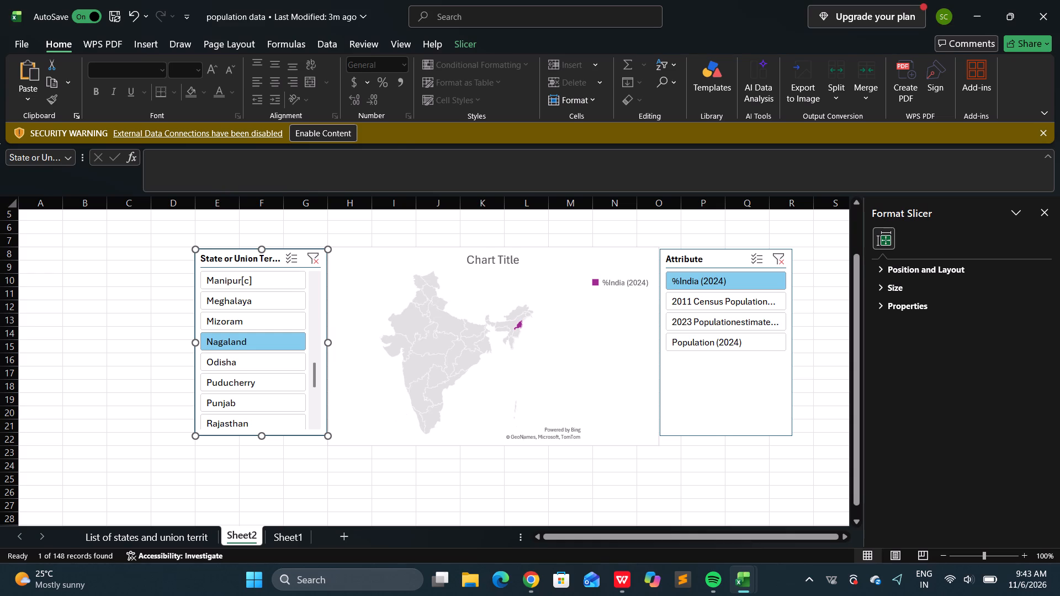
{"action": "key", "text": "shift+super+s"}
{"action": "key", "text": "shift+super+s"}
{"action": "key", "text": "shift+super+s"}
{"action": "key", "text": "shift+super+s"}
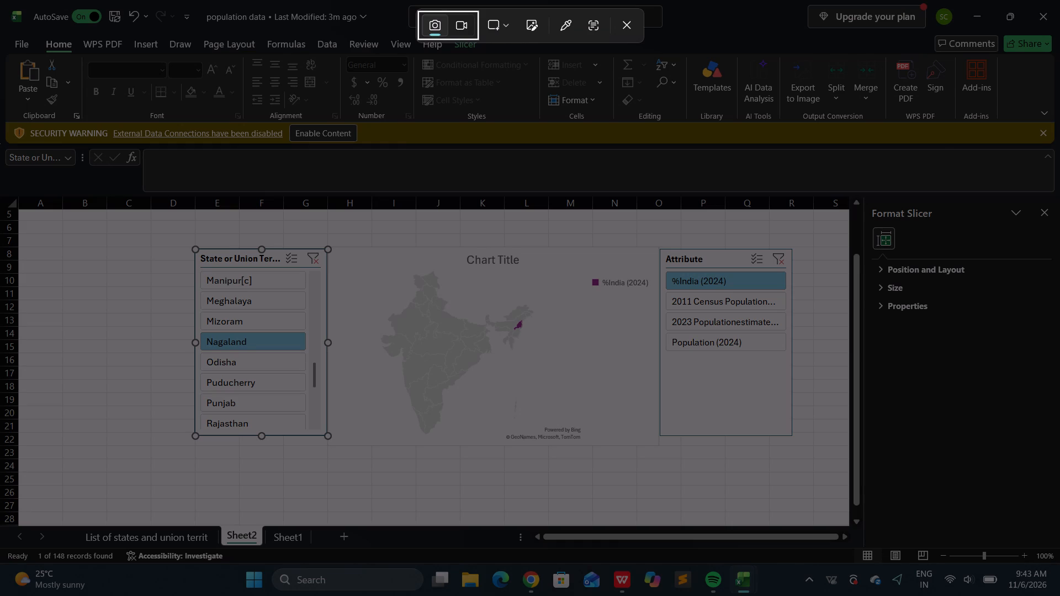
{"action": "left_click", "coordinate": [183, 241]}
{"action": "left_click_drag", "start_coordinate": [183, 241], "coordinate": [482, 369]}
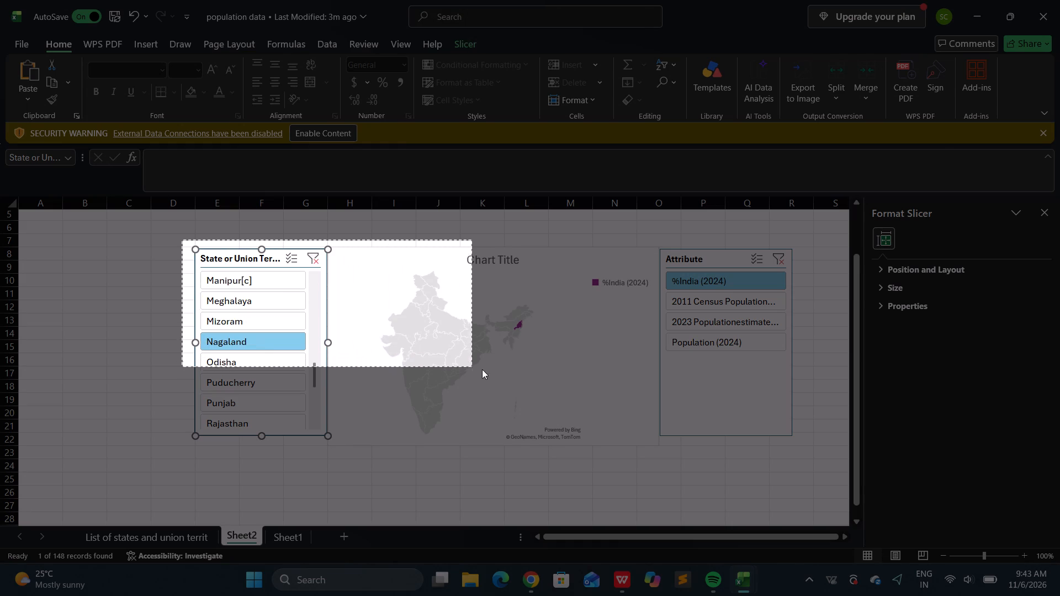
{"action": "left_click_drag", "start_coordinate": [482, 369], "coordinate": [736, 440]}
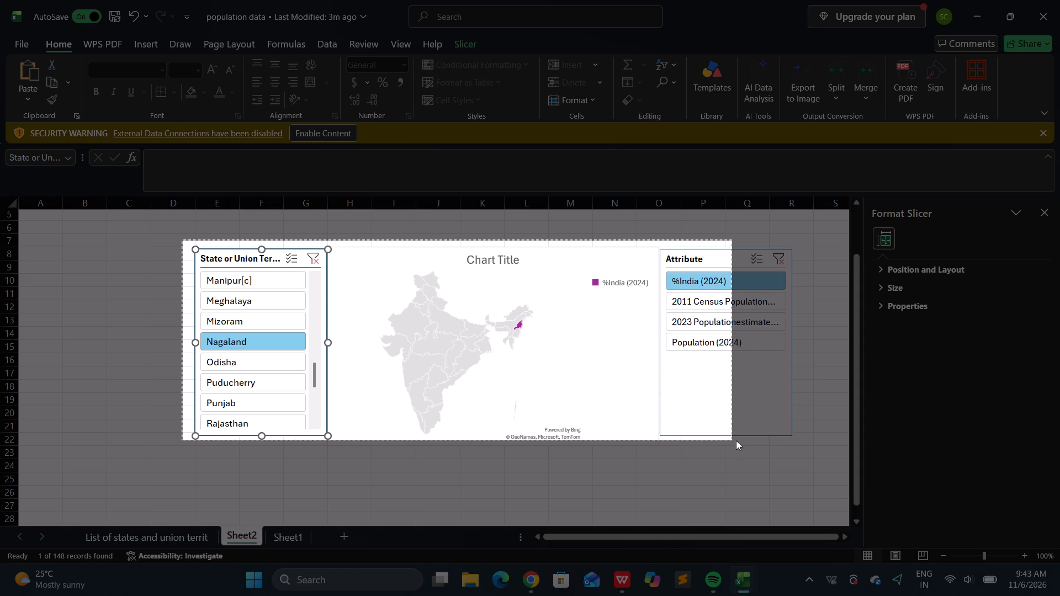
{"action": "left_click_drag", "start_coordinate": [736, 440], "coordinate": [825, 448]}
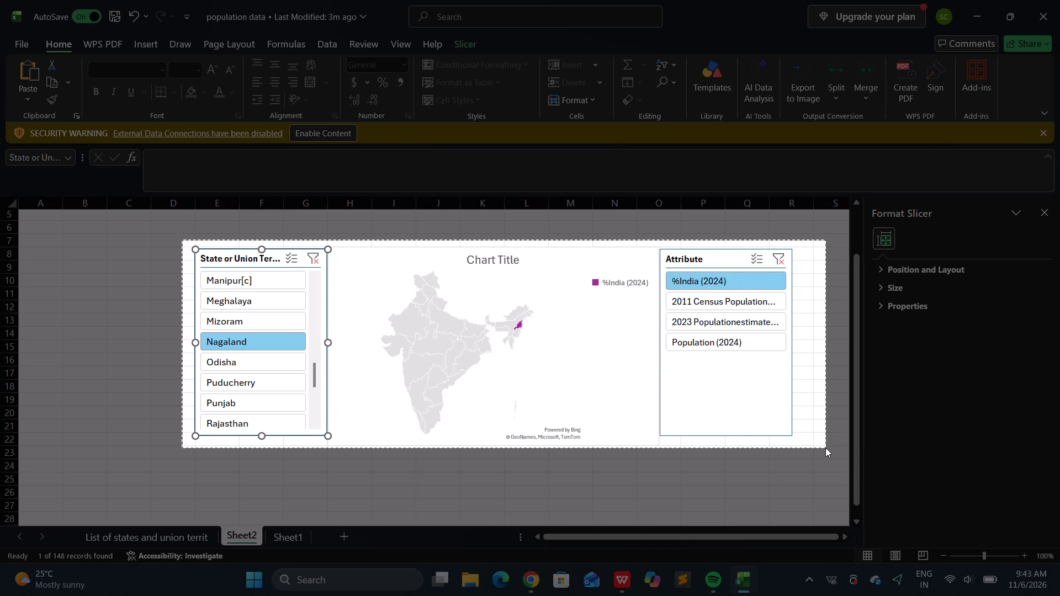
{"action": "left_click_drag", "start_coordinate": [825, 448], "coordinate": [809, 450]}
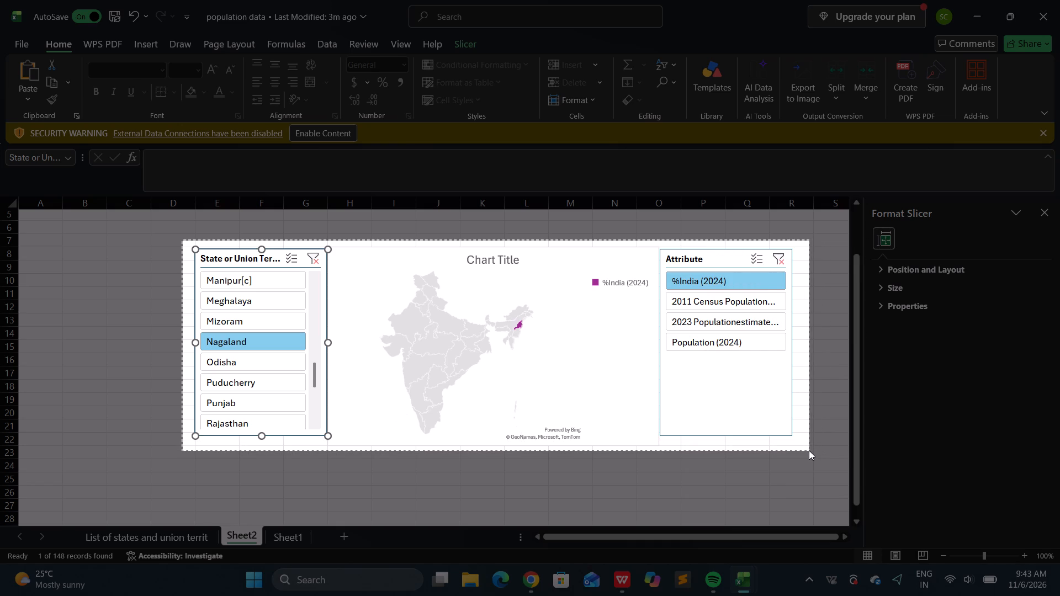
{"action": "left_click_drag", "start_coordinate": [809, 450], "coordinate": [809, 456]}
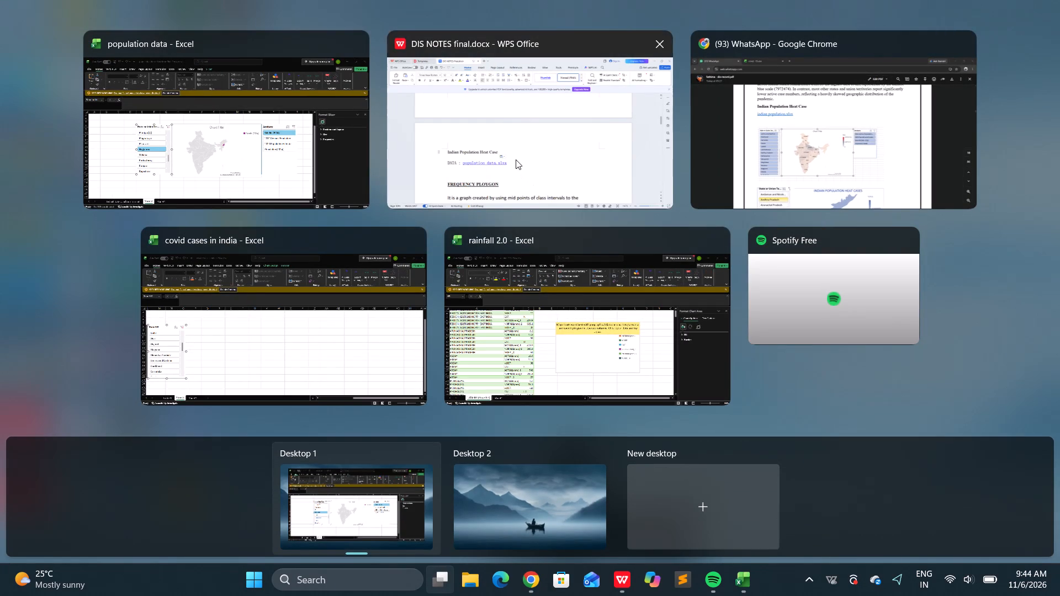
Switch to the DIS NOTES final document in WPS Office and paste the map screenshot below the population data.xlsx link.
{"action": "left_click", "coordinate": [516, 159]}
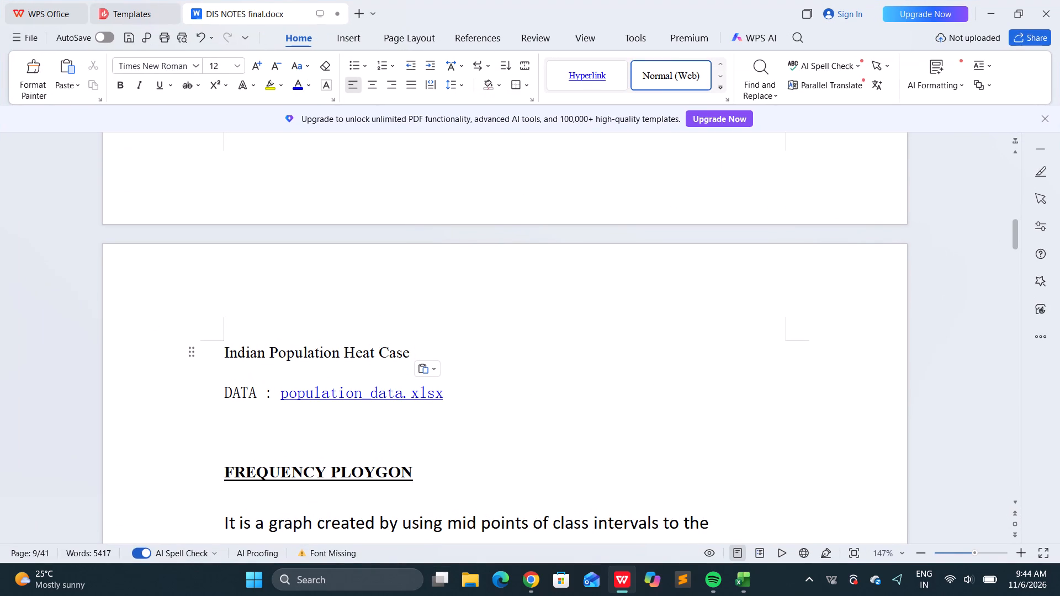
{"action": "left_click", "coordinate": [230, 419]}
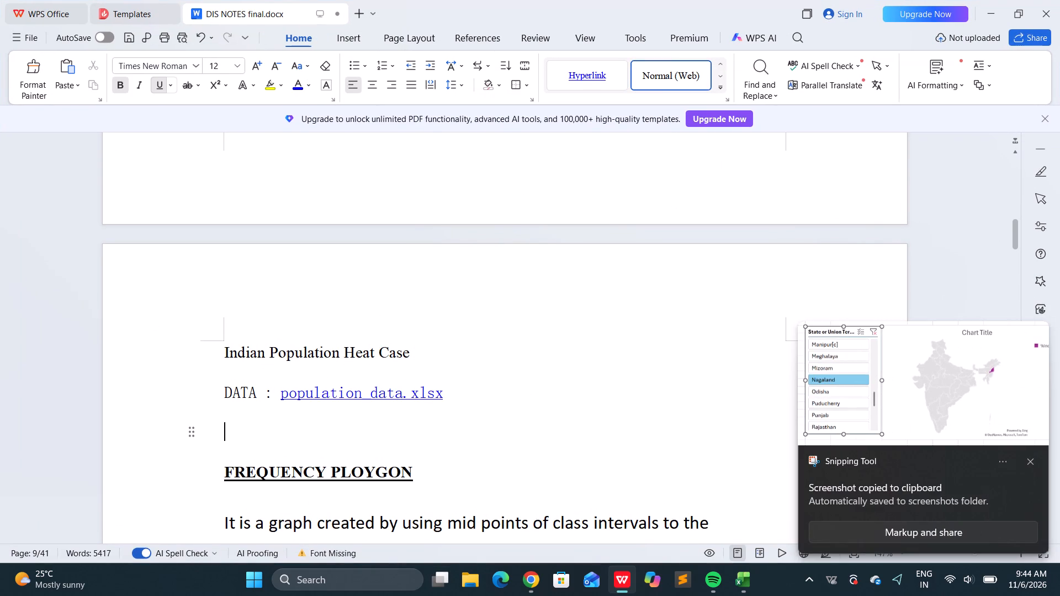
{"action": "key", "text": "ctrl+v"}
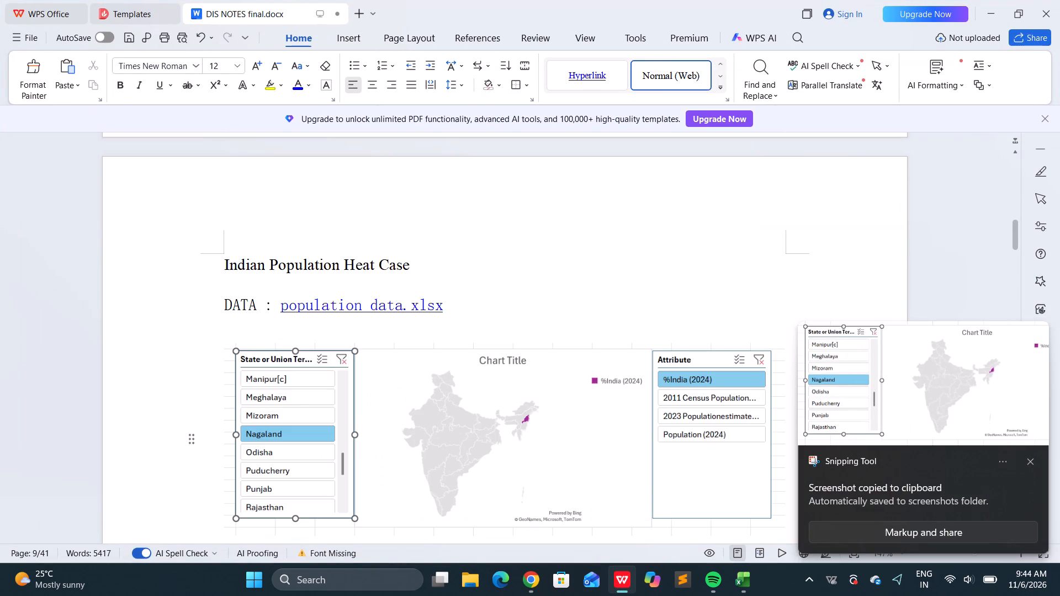